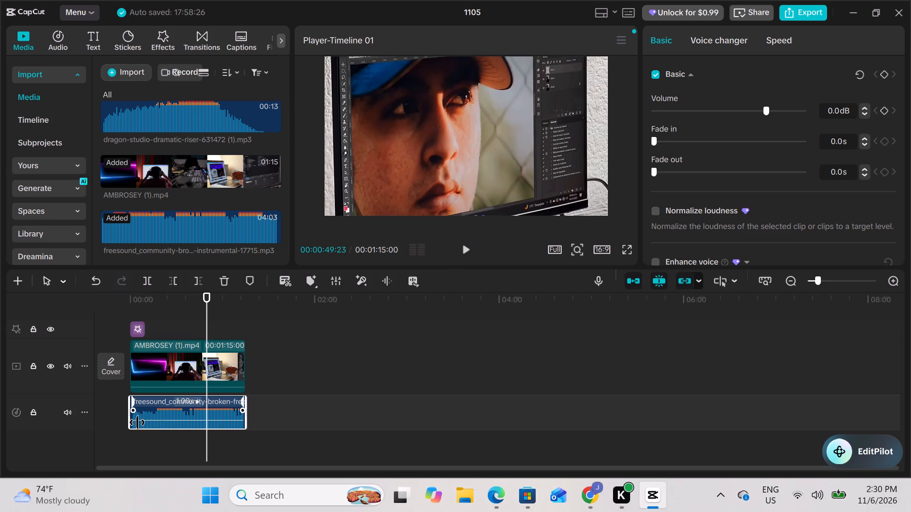
Clear the timeline by deleting the freesound music track and the AMBROSEY (1).mp4 video clip.
{"action": "left_click", "coordinate": [161, 422]}
{"action": "key", "text": "BackSpace"}
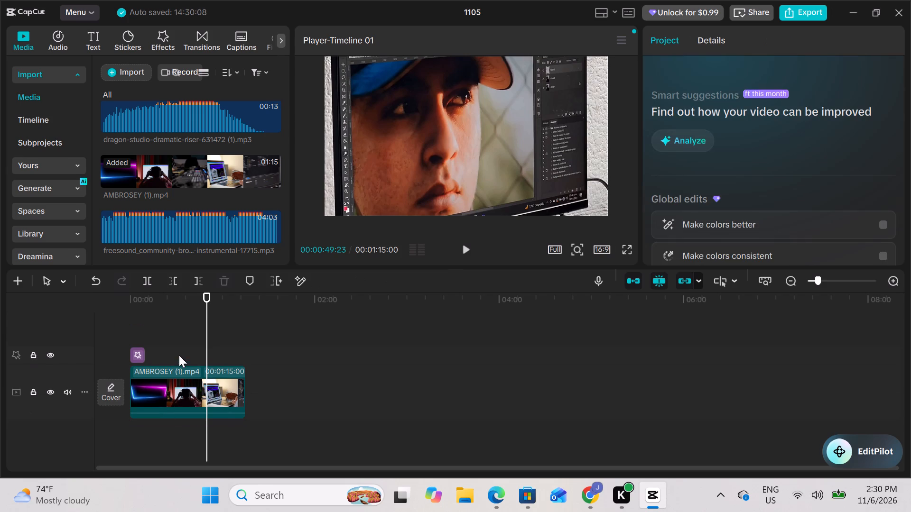
{"action": "left_click", "coordinate": [169, 384]}
{"action": "key", "text": "BackSpace"}
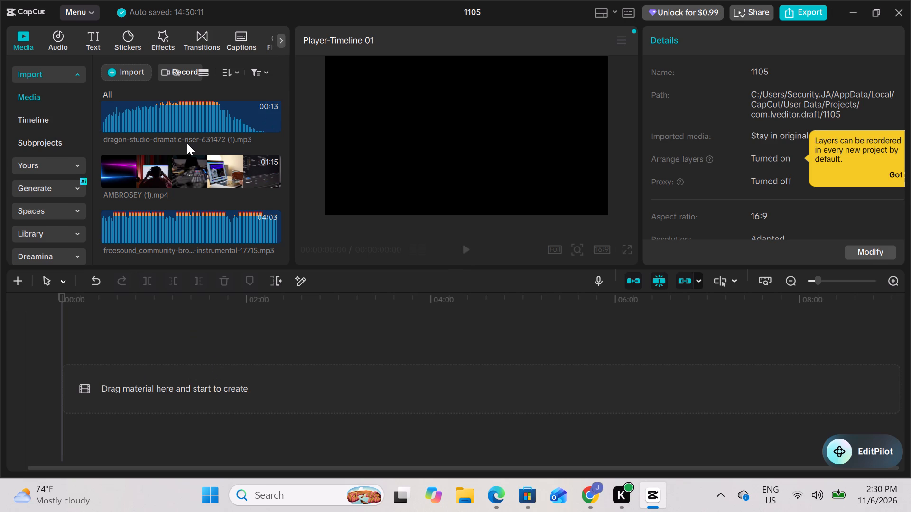
Add the imported 8100342-uhd_4096_2160_25fps.mp4 video to the empty timeline as the first clip.
{"action": "scroll", "coordinate": [187, 143], "scroll_direction": "down", "scroll_amount": 2}
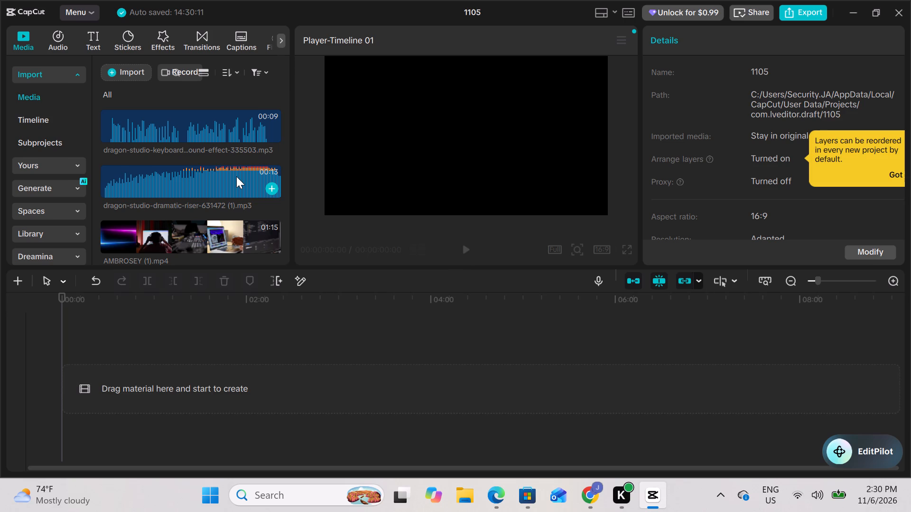
{"action": "scroll", "coordinate": [236, 176], "scroll_direction": "up", "scroll_amount": 1}
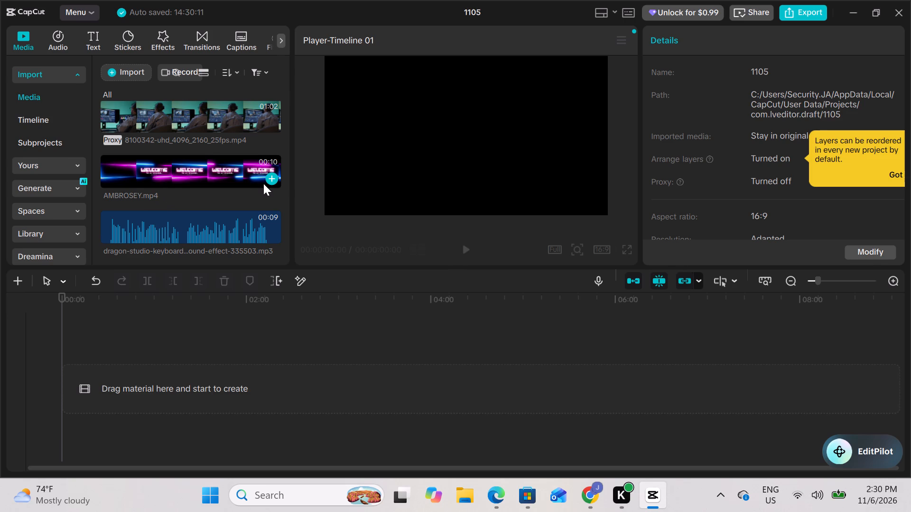
{"action": "scroll", "coordinate": [263, 183], "scroll_direction": "up", "scroll_amount": 1}
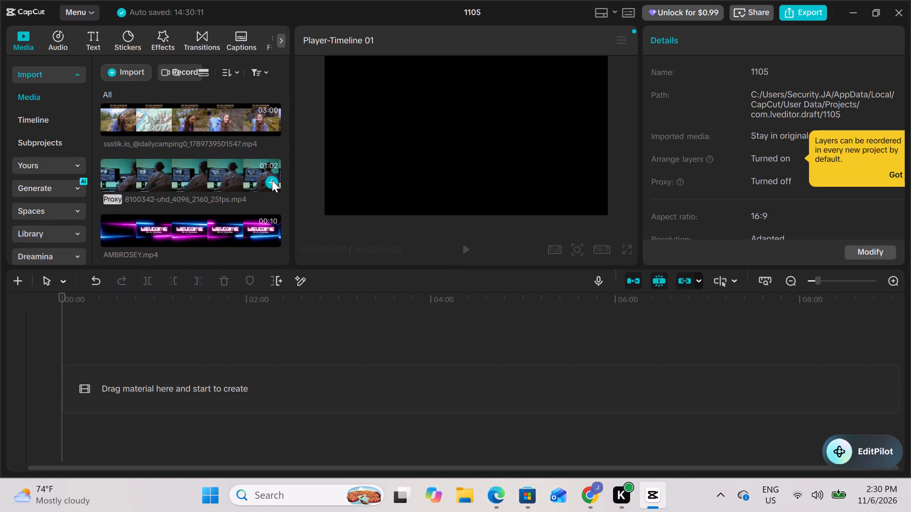
{"action": "left_click", "coordinate": [267, 179]}
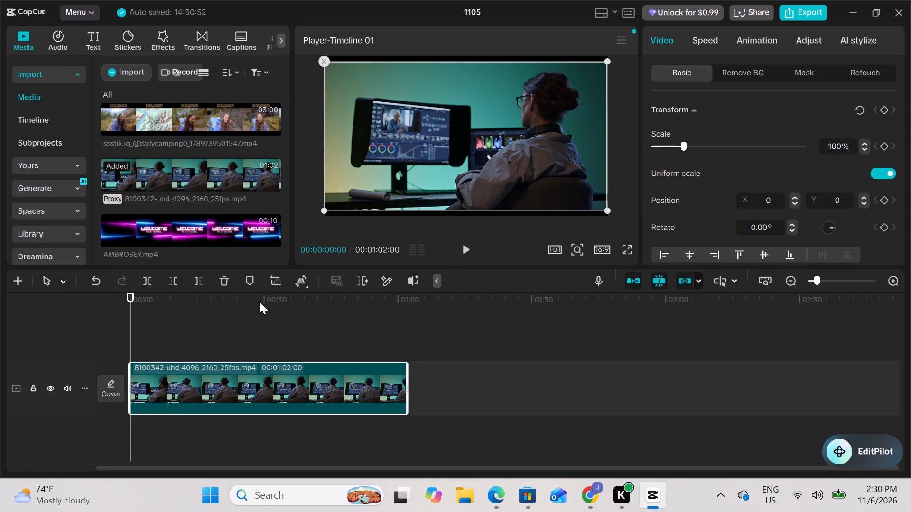
Append the AMBROSEY (1).mp4 video directly after the first clip, at 00:01:02:00.
{"action": "left_click", "coordinate": [407, 331]}
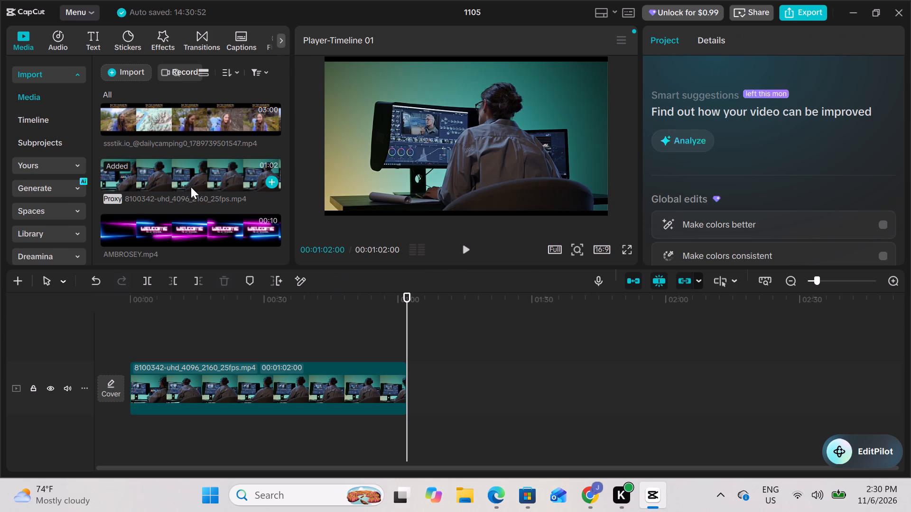
{"action": "scroll", "coordinate": [191, 187], "scroll_direction": "down", "scroll_amount": 1}
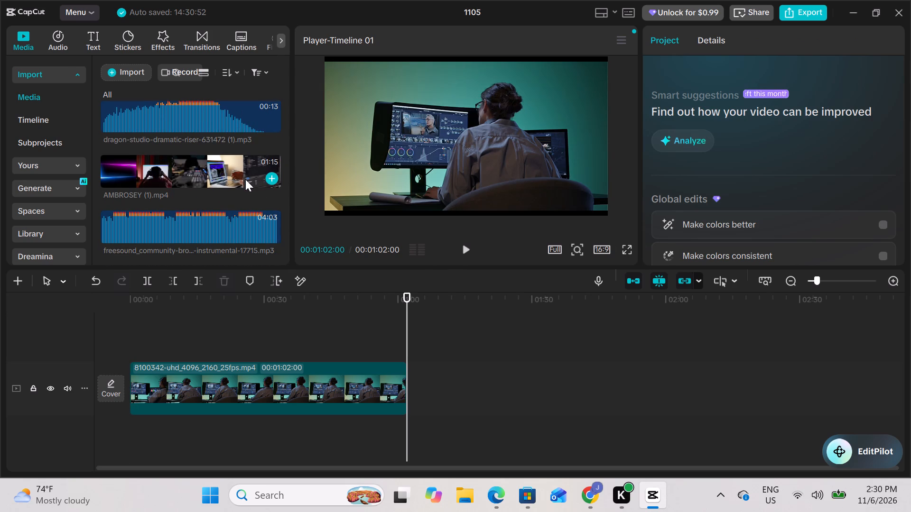
{"action": "left_click", "coordinate": [272, 179]}
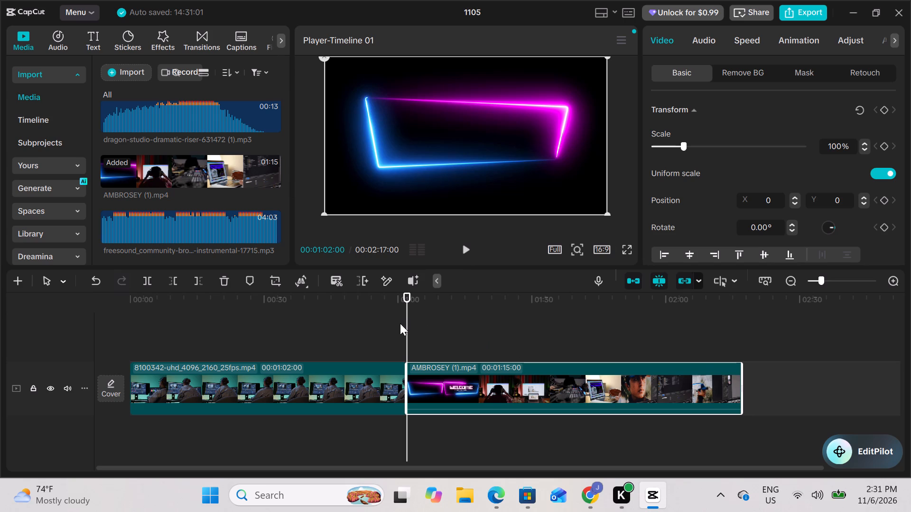
Add the freesound_community broken-free instrumental music below the videos, starting at about 00:00:03:26.
{"action": "scroll", "coordinate": [217, 204], "scroll_direction": "up", "scroll_amount": 1}
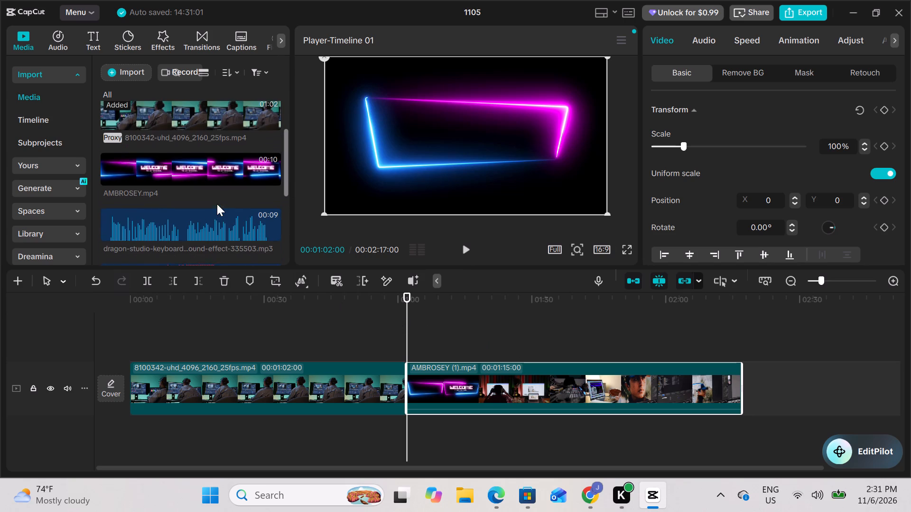
{"action": "scroll", "coordinate": [217, 204], "scroll_direction": "up", "scroll_amount": 1}
{"action": "scroll", "coordinate": [217, 204], "scroll_direction": "down", "scroll_amount": 1}
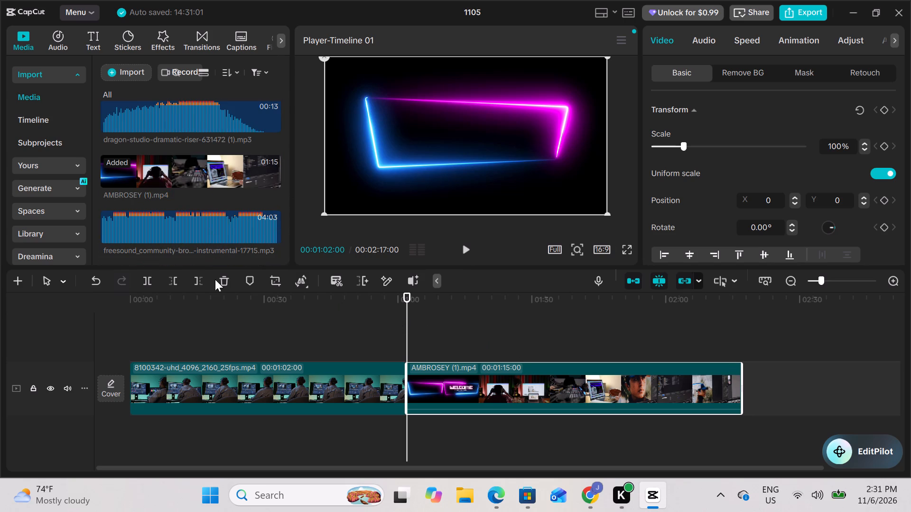
{"action": "left_click", "coordinate": [148, 434]}
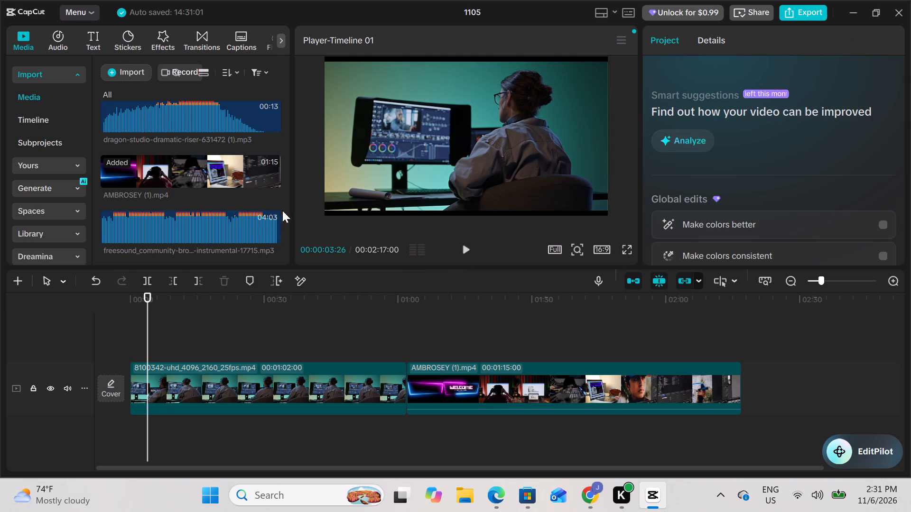
{"action": "left_click", "coordinate": [270, 232]}
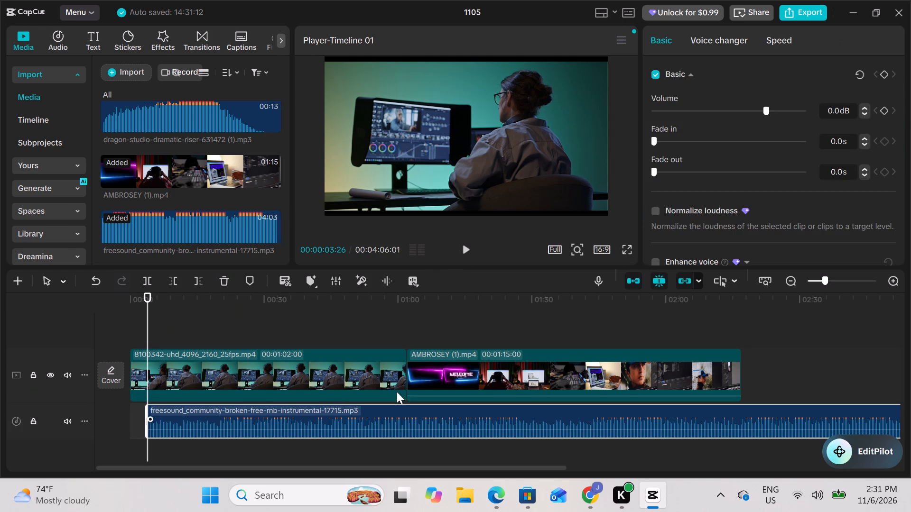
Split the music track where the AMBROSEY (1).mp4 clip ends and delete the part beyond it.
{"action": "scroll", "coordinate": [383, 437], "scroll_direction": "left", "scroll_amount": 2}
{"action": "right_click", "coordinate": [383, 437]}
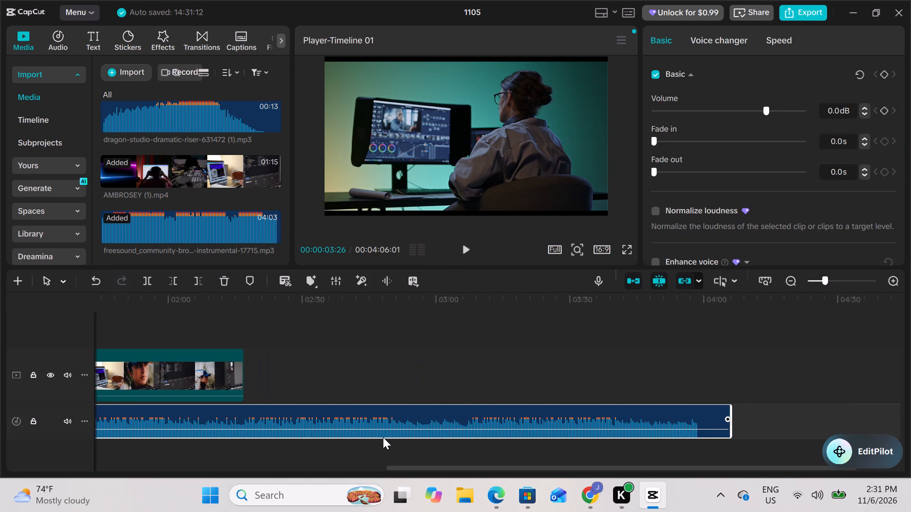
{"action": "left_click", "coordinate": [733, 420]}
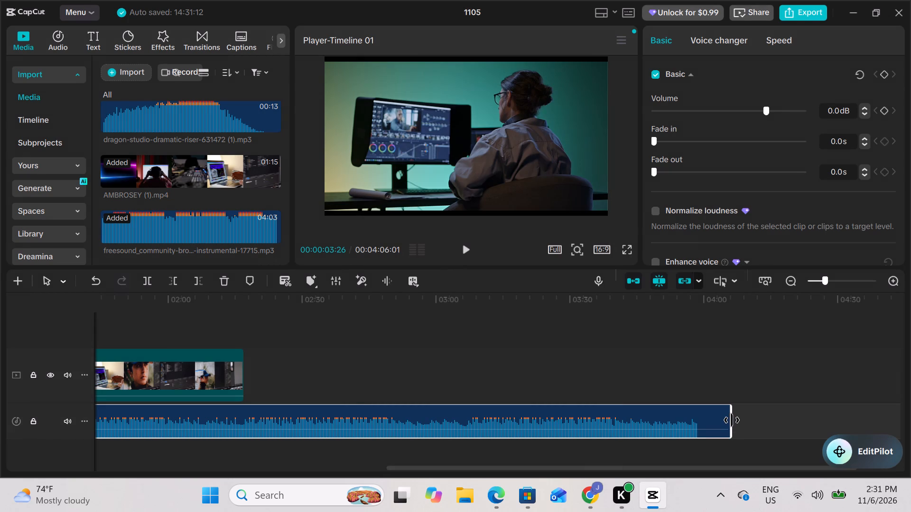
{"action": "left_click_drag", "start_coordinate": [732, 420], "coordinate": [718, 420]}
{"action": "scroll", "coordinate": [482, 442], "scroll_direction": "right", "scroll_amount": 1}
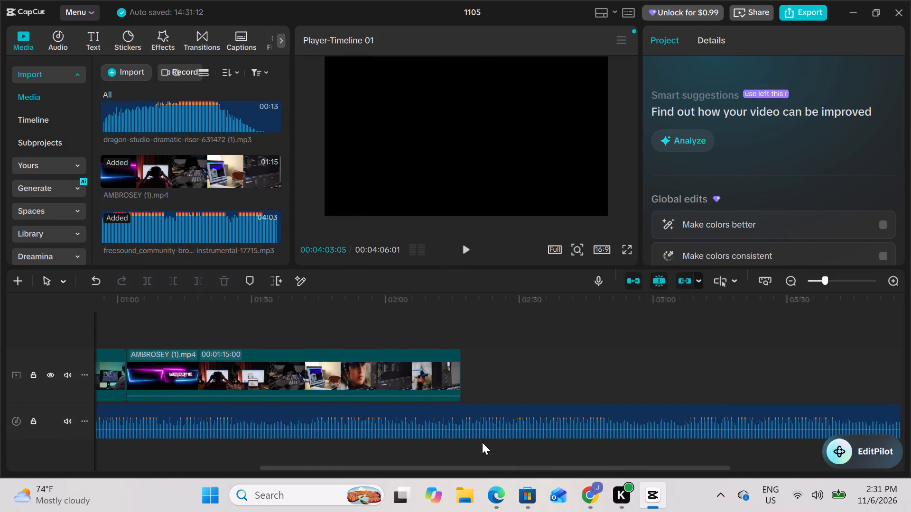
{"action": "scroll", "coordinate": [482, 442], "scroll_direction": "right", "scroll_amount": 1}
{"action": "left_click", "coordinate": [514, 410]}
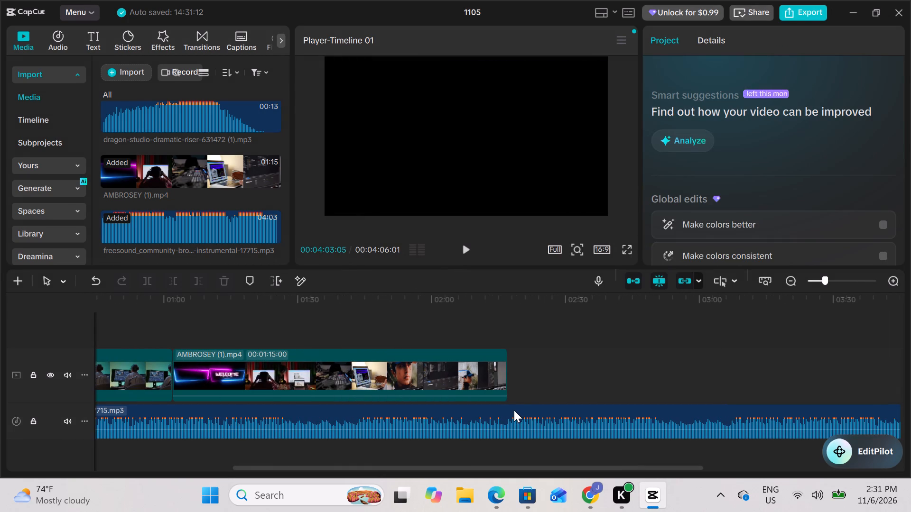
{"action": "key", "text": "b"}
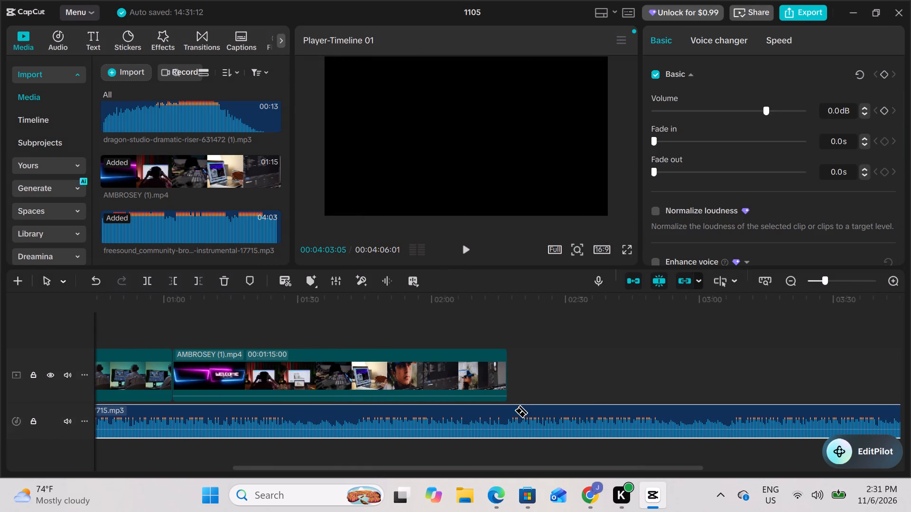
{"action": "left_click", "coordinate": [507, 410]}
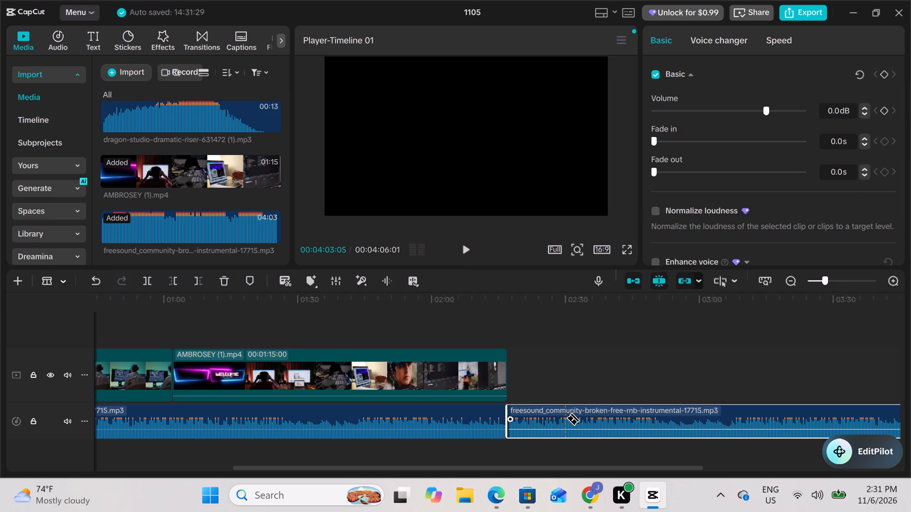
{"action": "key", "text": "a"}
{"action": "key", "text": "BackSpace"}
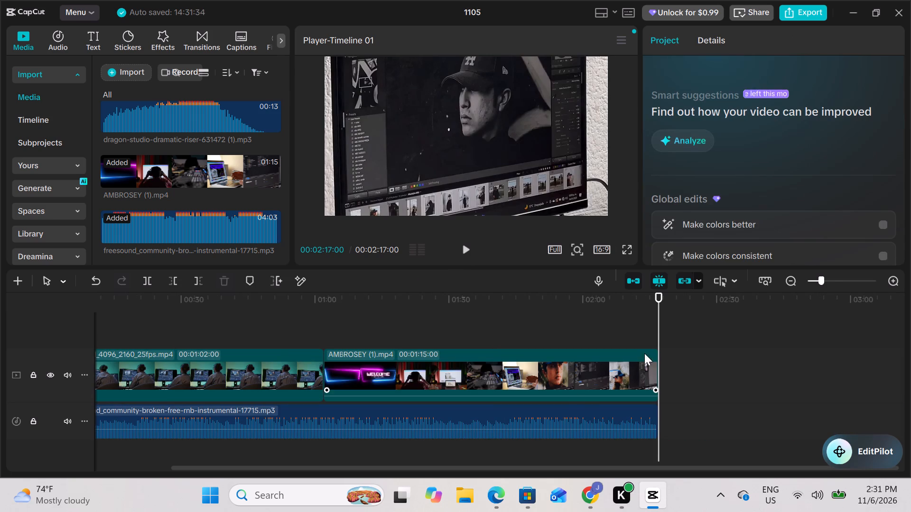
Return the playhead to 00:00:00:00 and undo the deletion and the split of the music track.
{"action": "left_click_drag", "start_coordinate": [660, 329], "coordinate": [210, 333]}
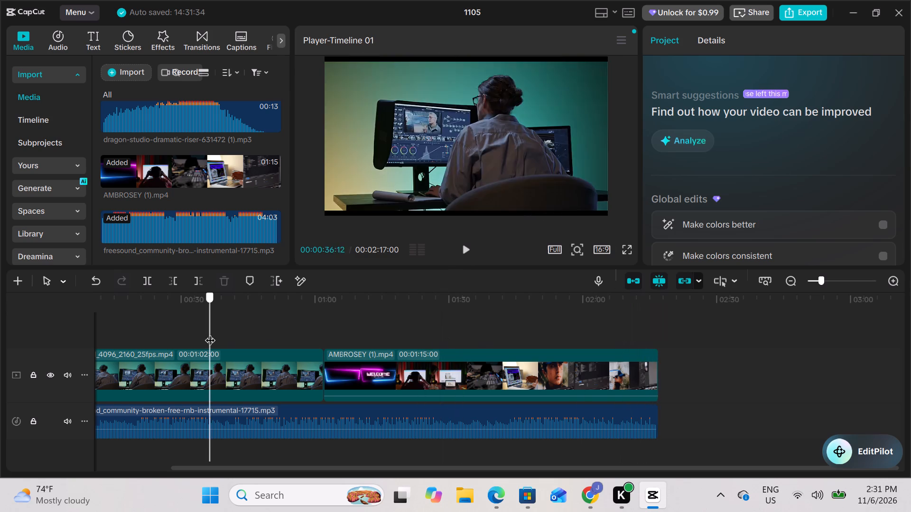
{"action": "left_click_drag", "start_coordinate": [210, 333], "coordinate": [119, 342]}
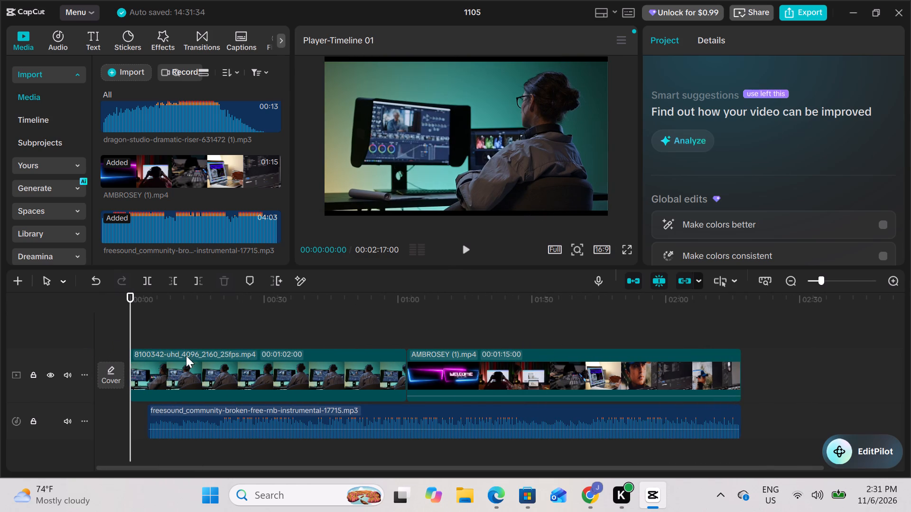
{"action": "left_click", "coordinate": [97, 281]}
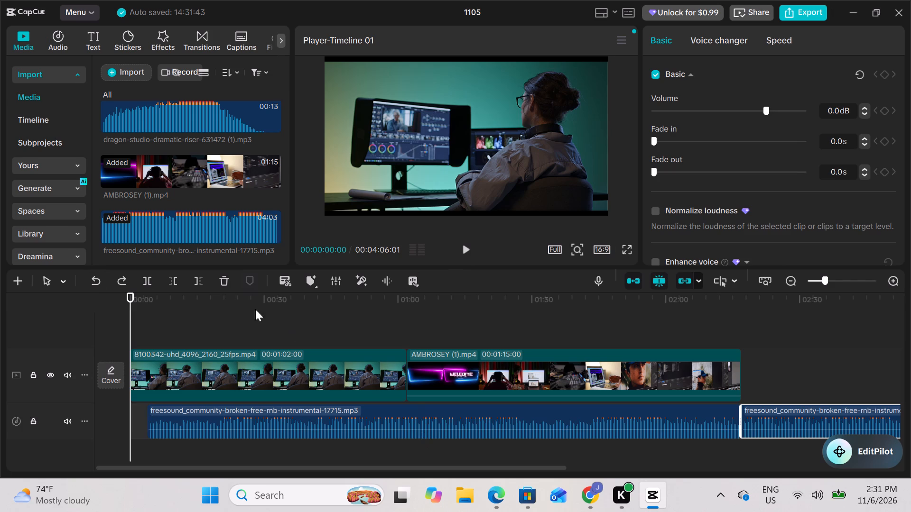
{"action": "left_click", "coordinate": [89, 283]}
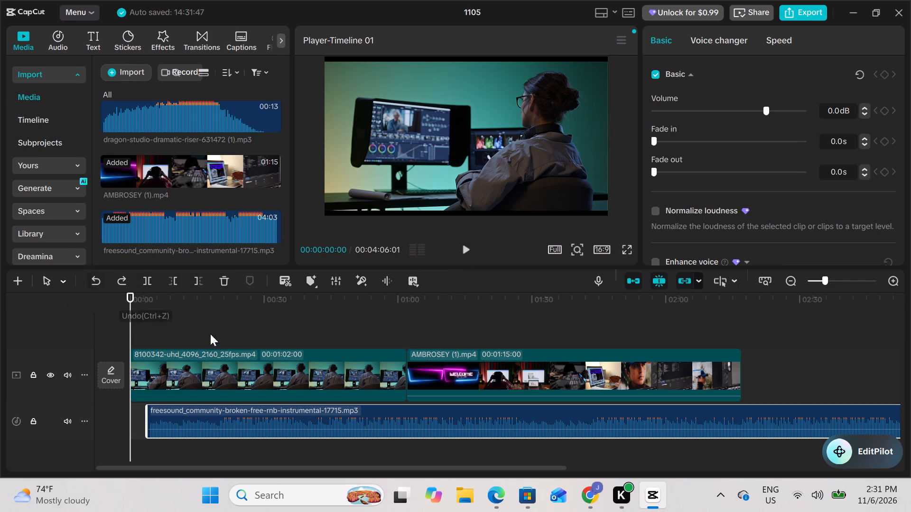
Move the full music track so it starts at 00:00:00:00, aligned with the first video clip.
{"action": "left_click_drag", "start_coordinate": [227, 411], "coordinate": [208, 412]}
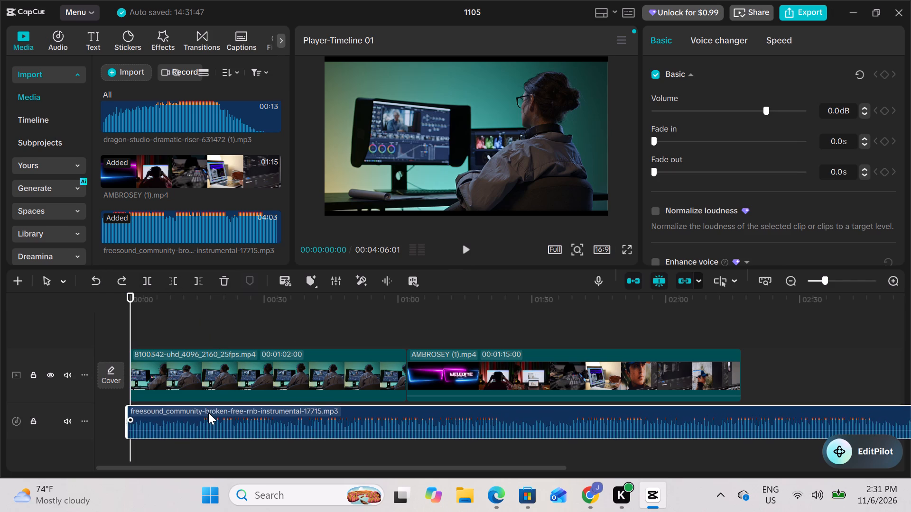
{"action": "left_click_drag", "start_coordinate": [208, 412], "coordinate": [210, 412]}
Split the music track at the end of the last video clip and delete the excess audio.
{"action": "scroll", "coordinate": [213, 412], "scroll_direction": "left", "scroll_amount": 2}
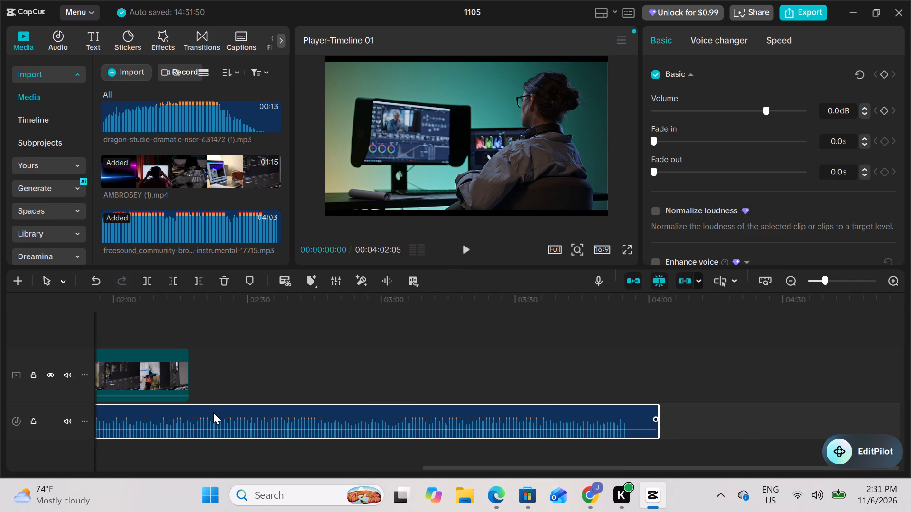
{"action": "left_click", "coordinate": [244, 411]}
{"action": "key", "text": "b"}
{"action": "left_click", "coordinate": [190, 413]}
{"action": "key", "text": "a"}
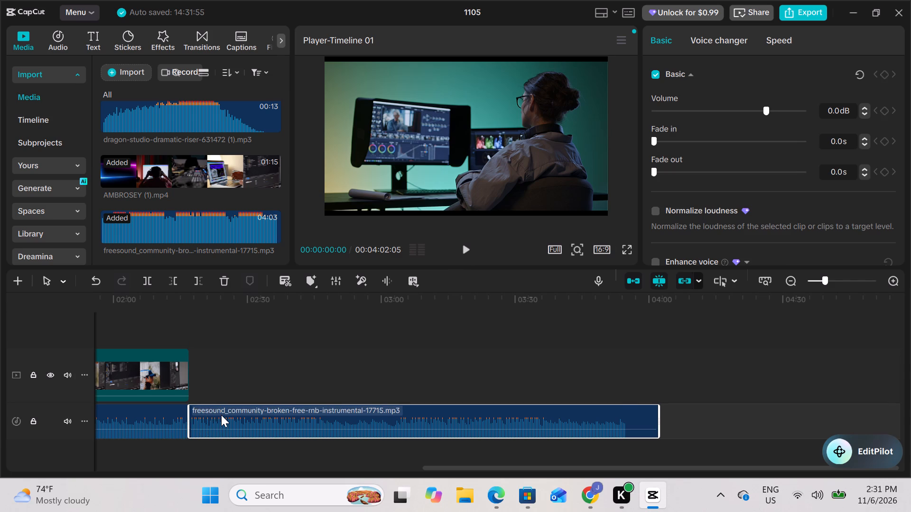
{"action": "key", "text": "BackSpace"}
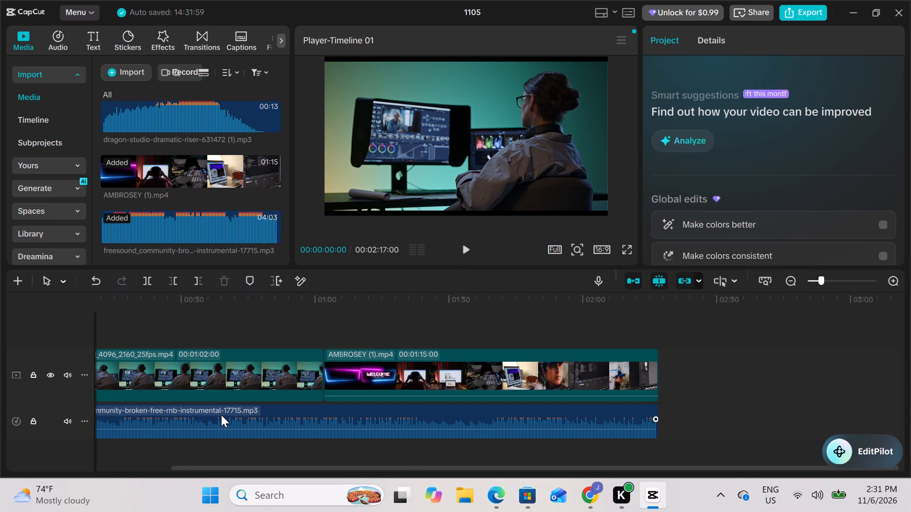
Play the opening of the timeline and scrub through to the join between the two video clips.
{"action": "scroll", "coordinate": [180, 390], "scroll_direction": "right", "scroll_amount": 3}
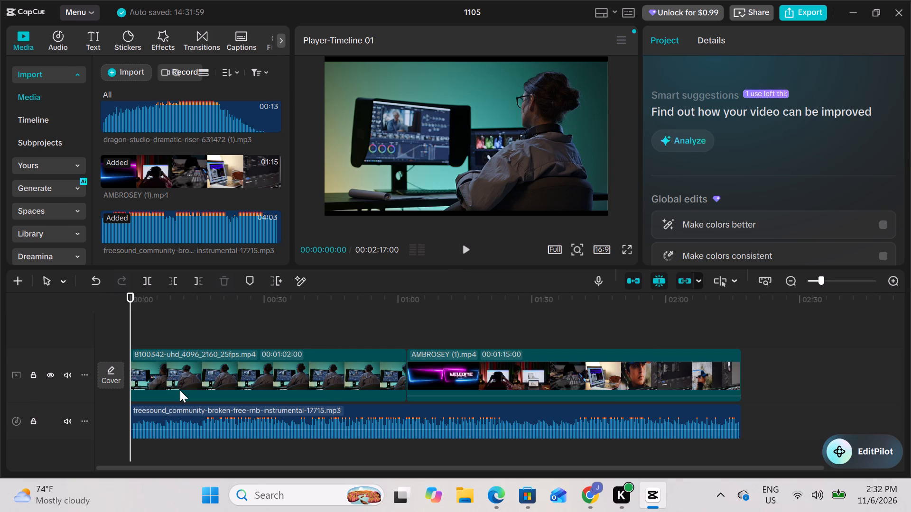
{"action": "left_click", "coordinate": [466, 247]}
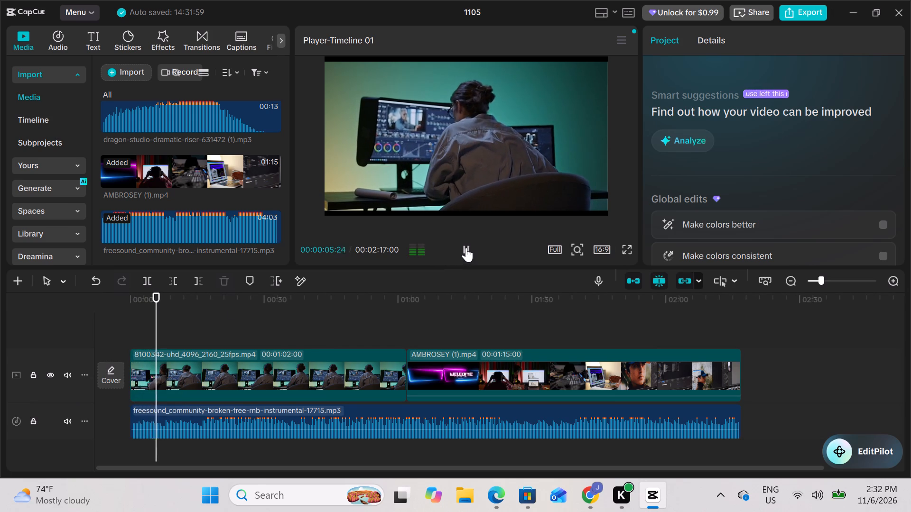
{"action": "left_click", "coordinate": [466, 247]}
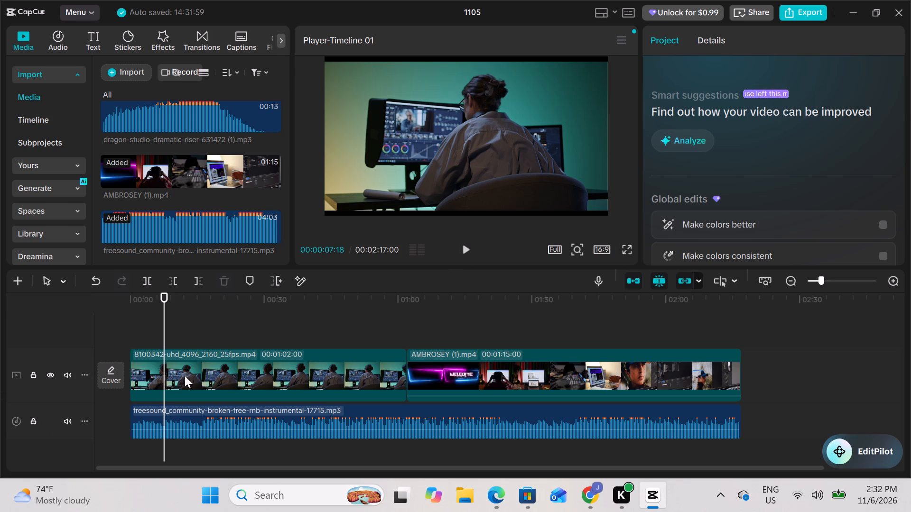
{"action": "left_click_drag", "start_coordinate": [165, 332], "coordinate": [128, 330]}
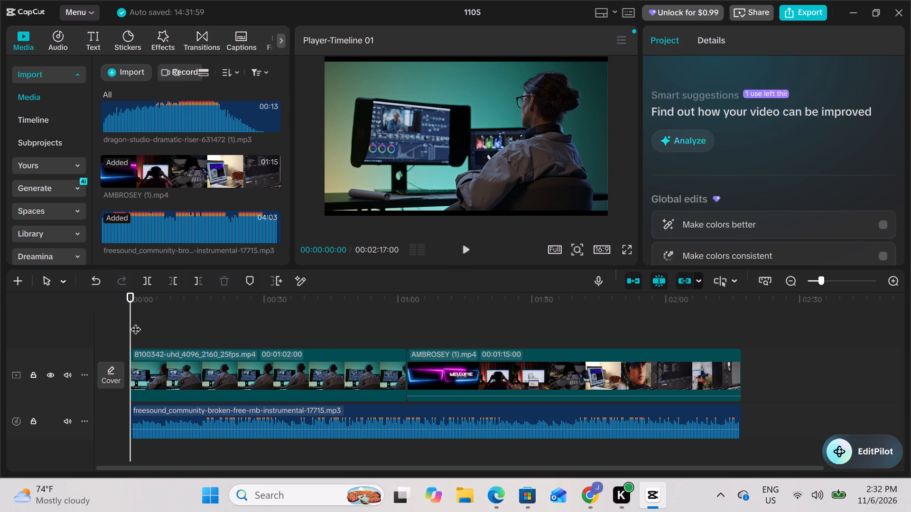
{"action": "left_click_drag", "start_coordinate": [134, 322], "coordinate": [249, 315]}
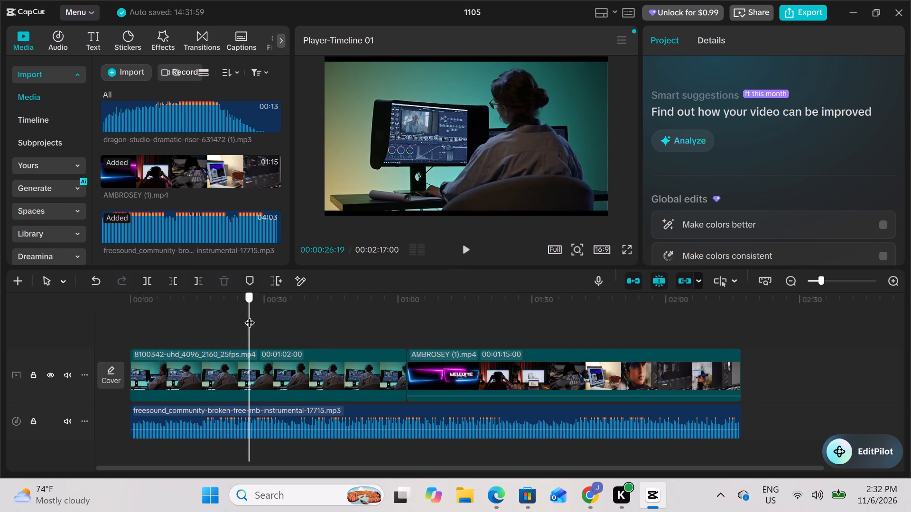
{"action": "left_click_drag", "start_coordinate": [249, 315], "coordinate": [388, 299]}
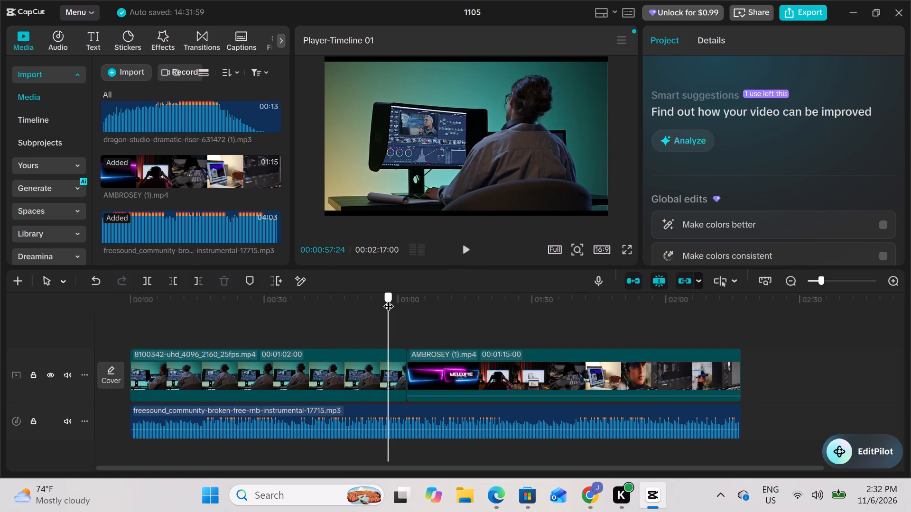
{"action": "left_click_drag", "start_coordinate": [388, 299], "coordinate": [407, 299]}
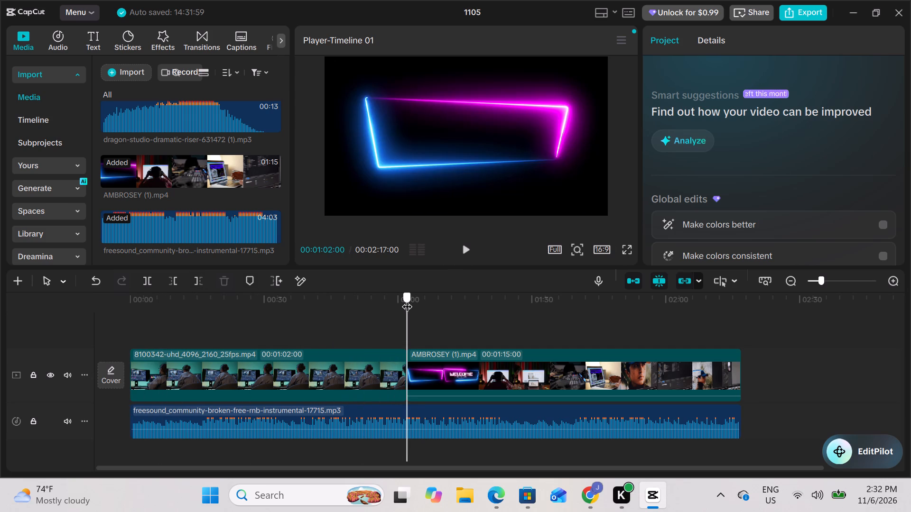
{"action": "left_click_drag", "start_coordinate": [407, 299], "coordinate": [409, 361]}
{"action": "left_click", "coordinate": [409, 361]}
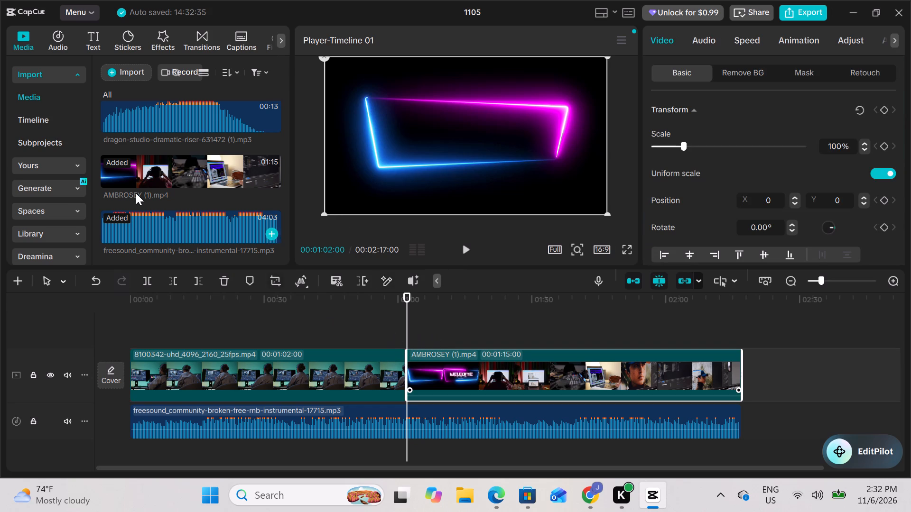
{"action": "left_click", "coordinate": [341, 311]}
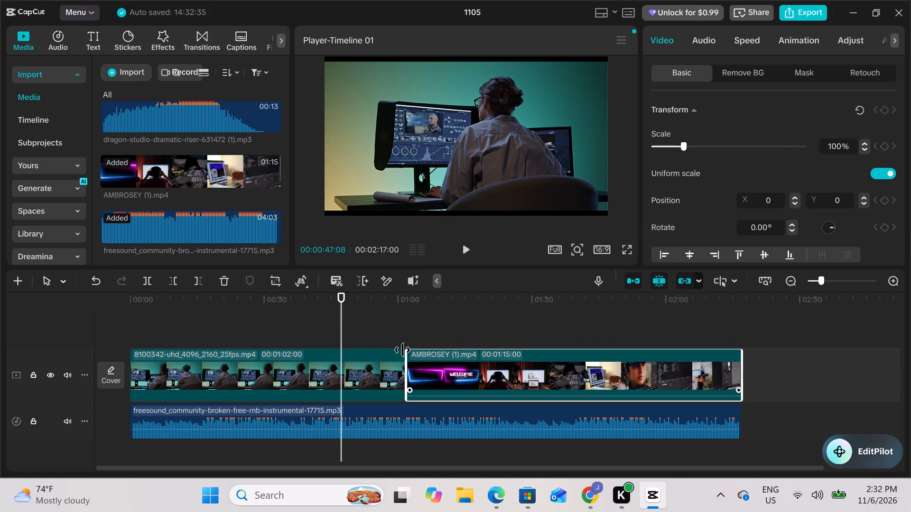
{"action": "left_click", "coordinate": [406, 357]}
Add the Zoom Lens video effect and position it over the join between the two video clips.
{"action": "left_click", "coordinate": [93, 48]}
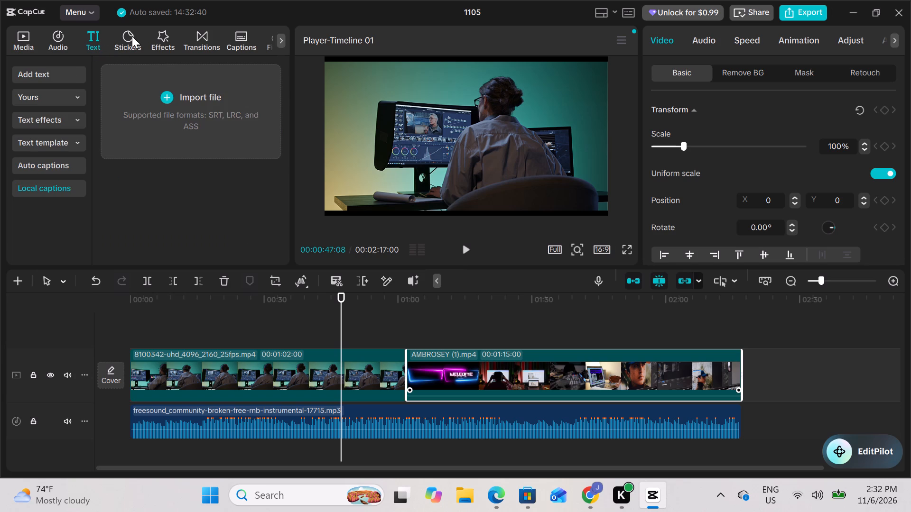
{"action": "left_click", "coordinate": [164, 37]}
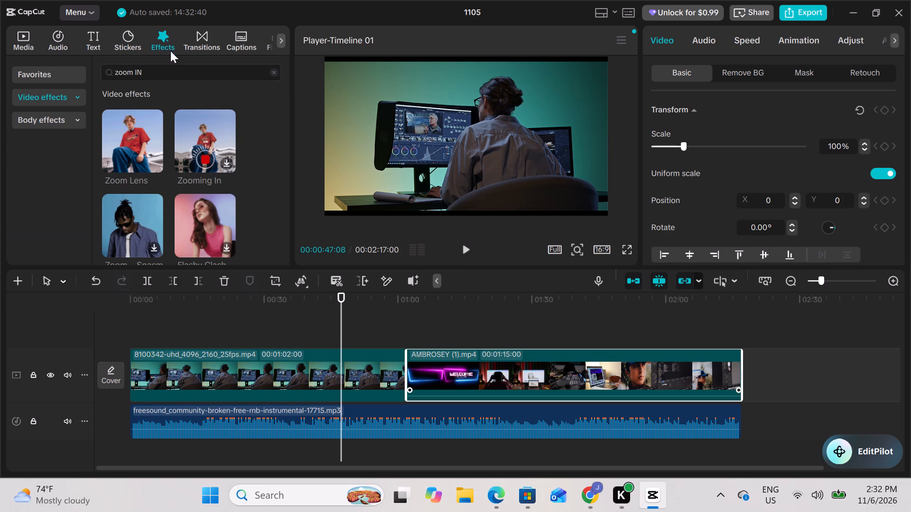
{"action": "left_click", "coordinate": [223, 159]}
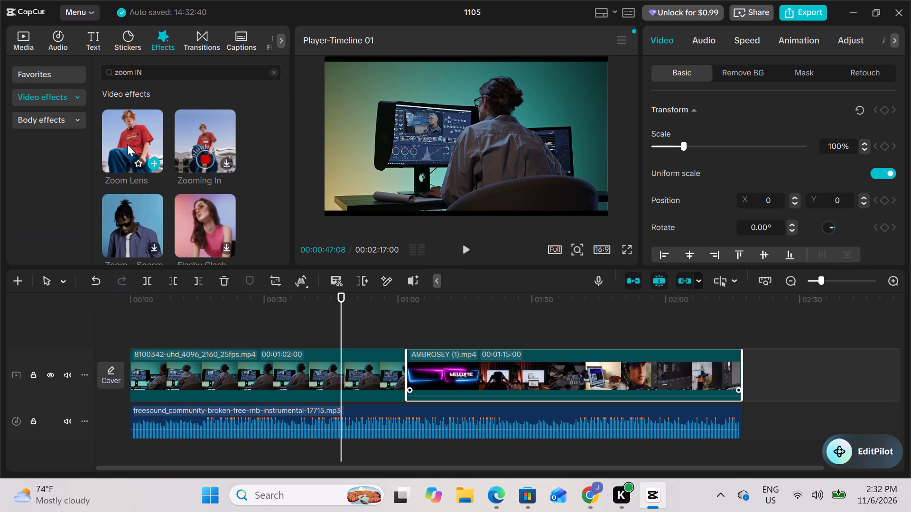
{"action": "left_click", "coordinate": [153, 163]}
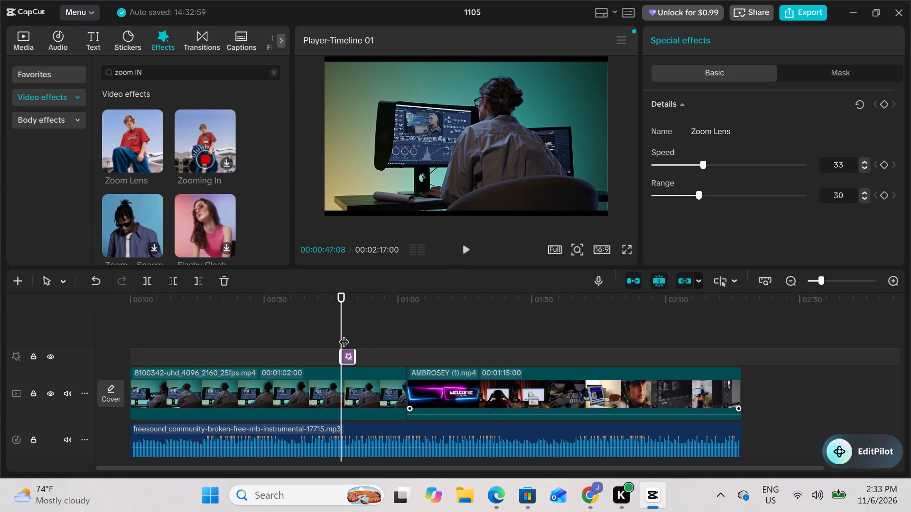
{"action": "left_click_drag", "start_coordinate": [349, 350], "coordinate": [406, 351]}
{"action": "left_click_drag", "start_coordinate": [406, 351], "coordinate": [407, 351]}
{"action": "left_click_drag", "start_coordinate": [407, 351], "coordinate": [409, 351]}
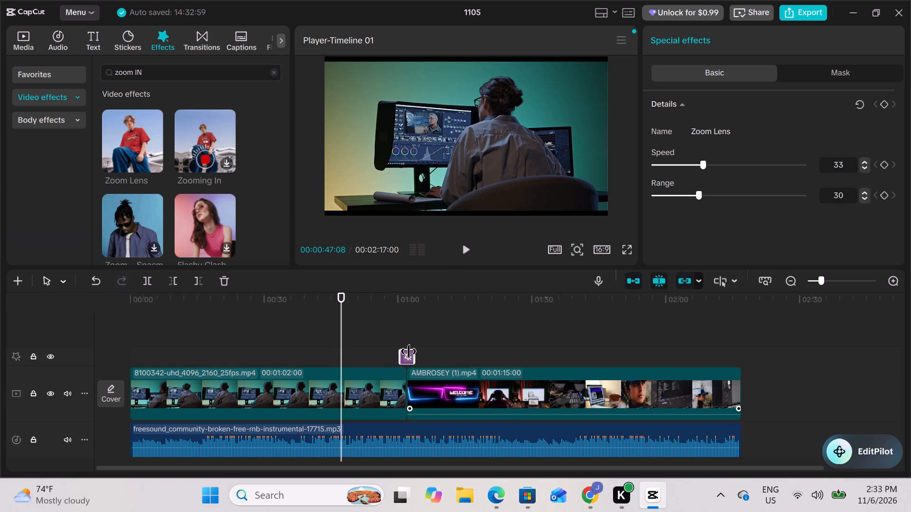
{"action": "left_click_drag", "start_coordinate": [409, 351], "coordinate": [409, 353]}
Play the timeline through the Zoom Lens effect at the clip join, and replay the opening from 00:00:00:00.
{"action": "left_click", "coordinate": [464, 243]}
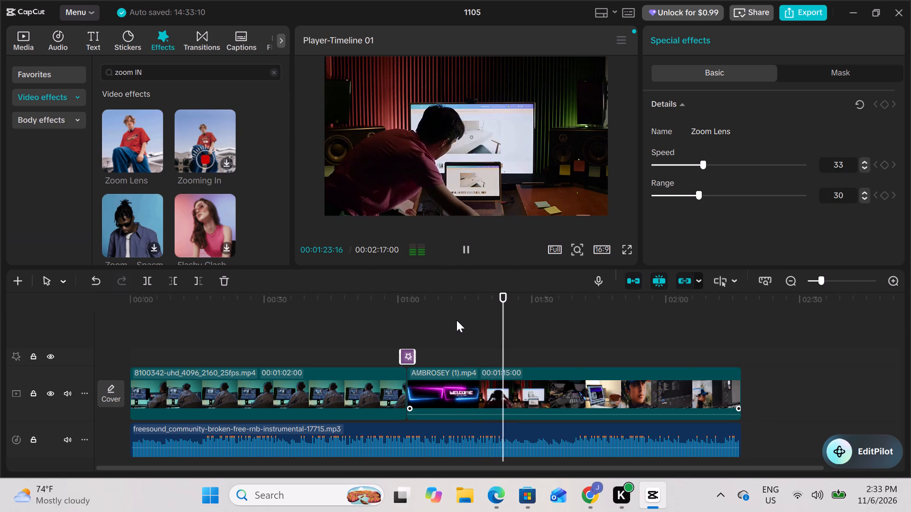
{"action": "left_click", "coordinate": [467, 246]}
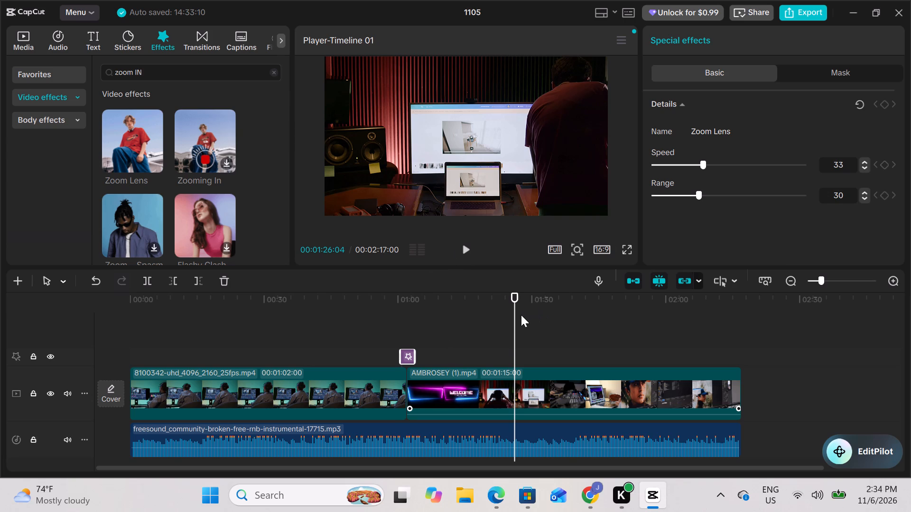
{"action": "left_click_drag", "start_coordinate": [512, 315], "coordinate": [203, 350]}
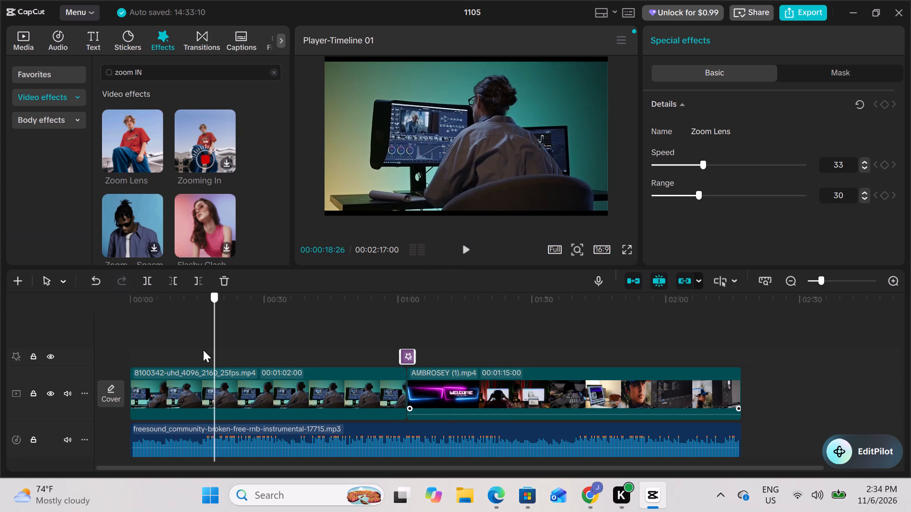
{"action": "left_click_drag", "start_coordinate": [203, 350], "coordinate": [129, 355]}
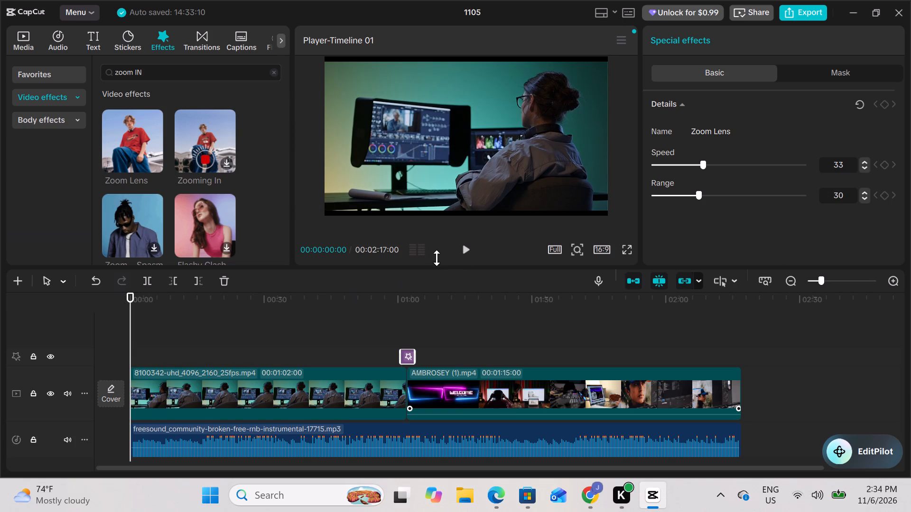
{"action": "left_click", "coordinate": [463, 245]}
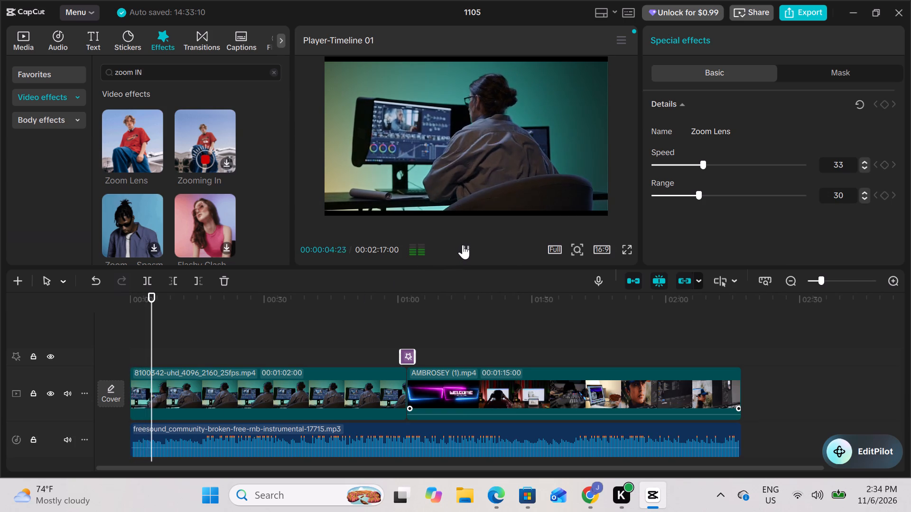
{"action": "left_click", "coordinate": [463, 245]}
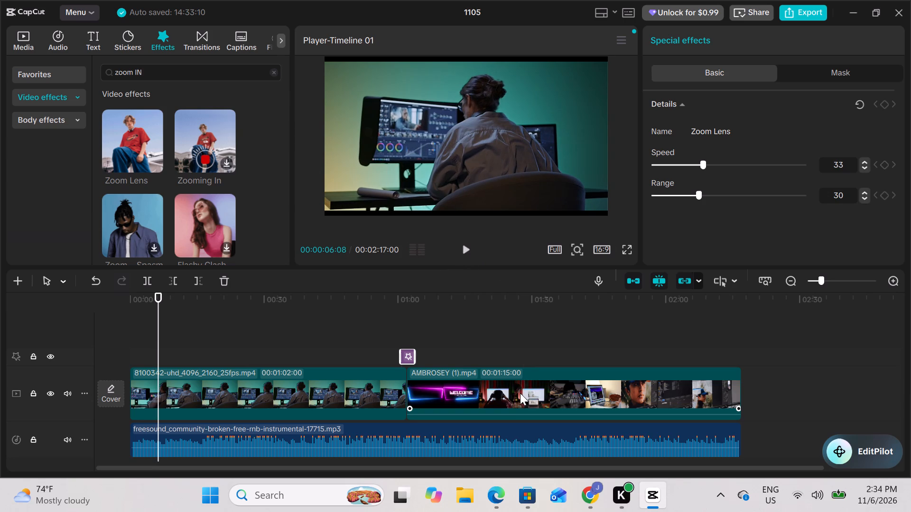
Move the AMBROSEY (1).mp4 clip in front of the 8100342-uhd_4096_2160_25fps.mp4 clip, starting at 00:00:00:00.
{"action": "left_click_drag", "start_coordinate": [520, 393], "coordinate": [220, 383]}
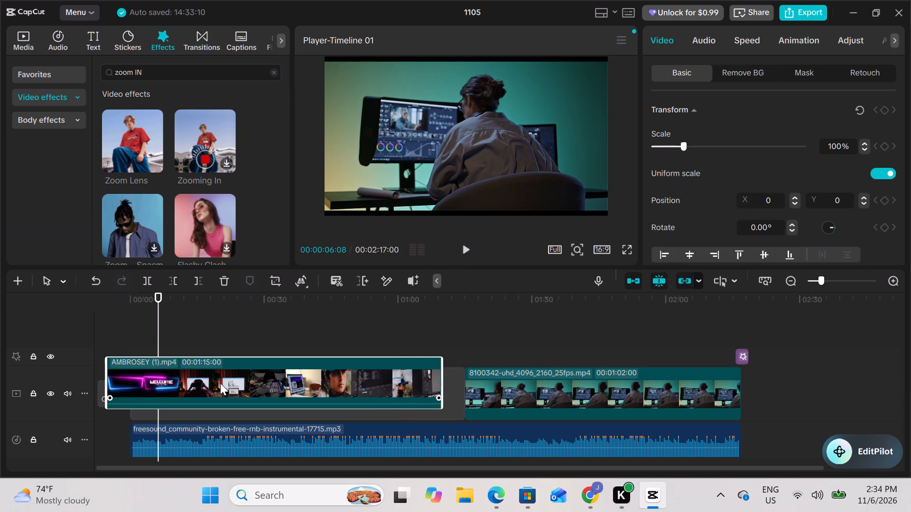
{"action": "left_click_drag", "start_coordinate": [220, 383], "coordinate": [251, 393]}
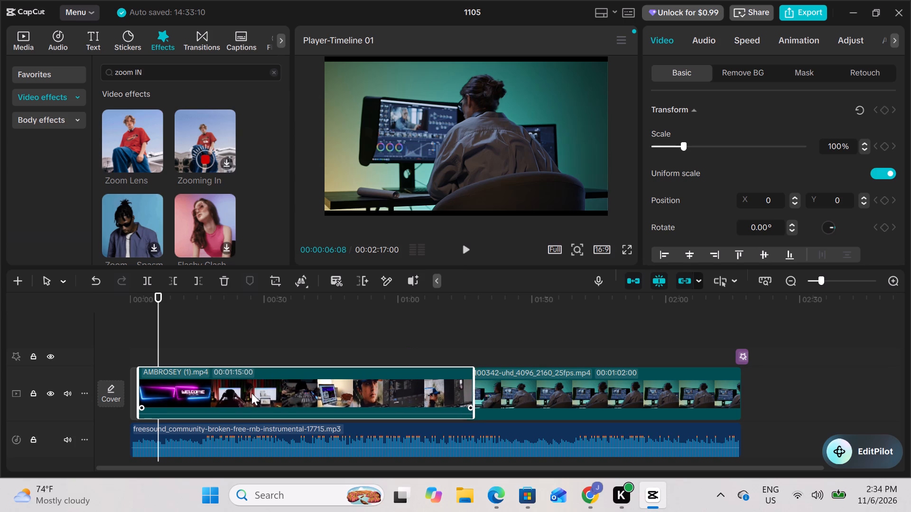
{"action": "left_click_drag", "start_coordinate": [251, 393], "coordinate": [247, 395]}
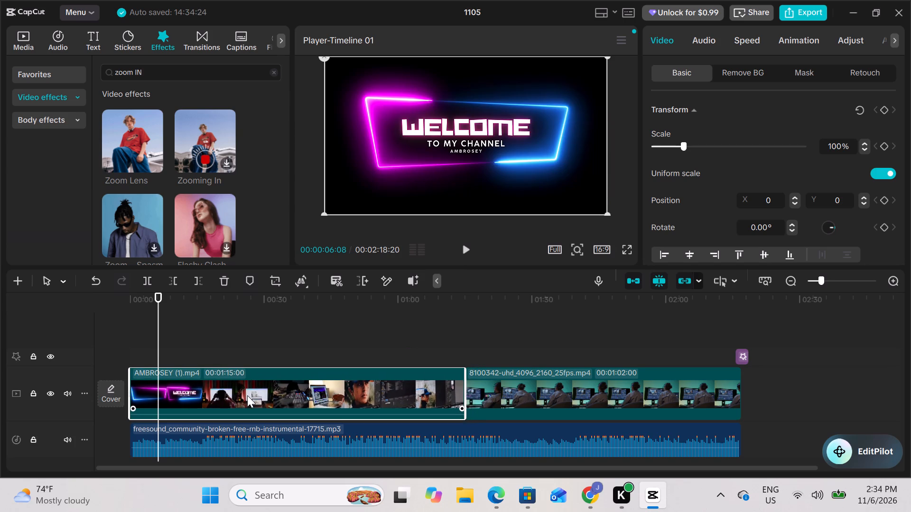
Move the Zoom Lens effect from the end of the timeline to straddle the new join between the two video clips.
{"action": "left_click", "coordinate": [744, 355]}
{"action": "left_click_drag", "start_coordinate": [741, 355], "coordinate": [461, 359]}
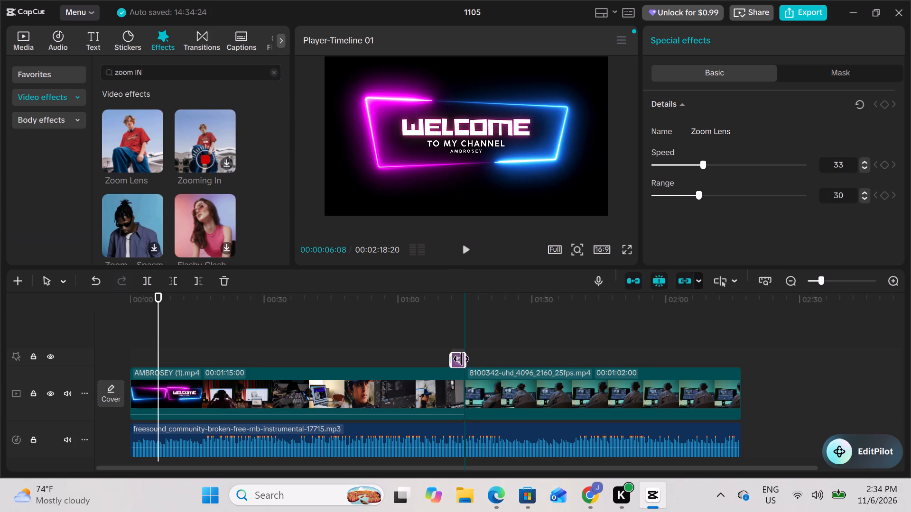
{"action": "left_click_drag", "start_coordinate": [461, 359], "coordinate": [463, 359]}
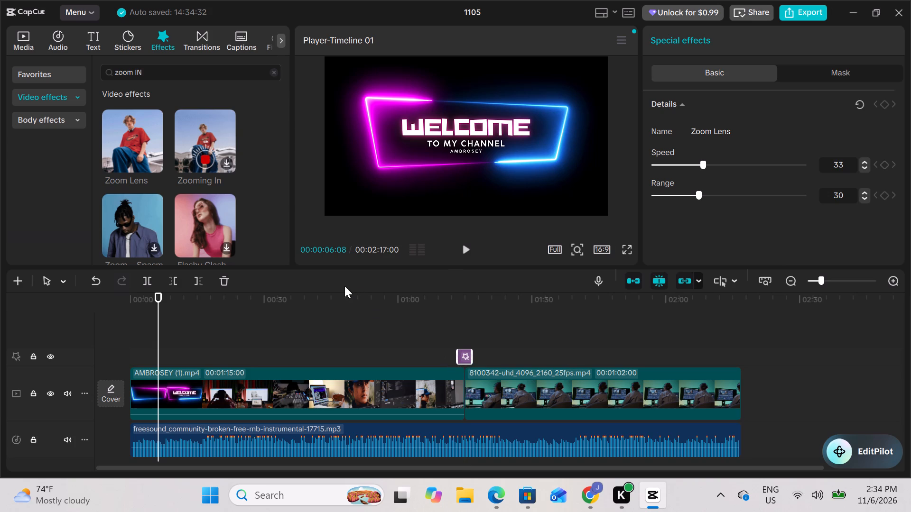
Split the AMBROSEY (1).mp4 clip partway through the welcome intro and delete the first piece, leaving a clip of 00:01:06:16.
{"action": "left_click", "coordinate": [465, 248]}
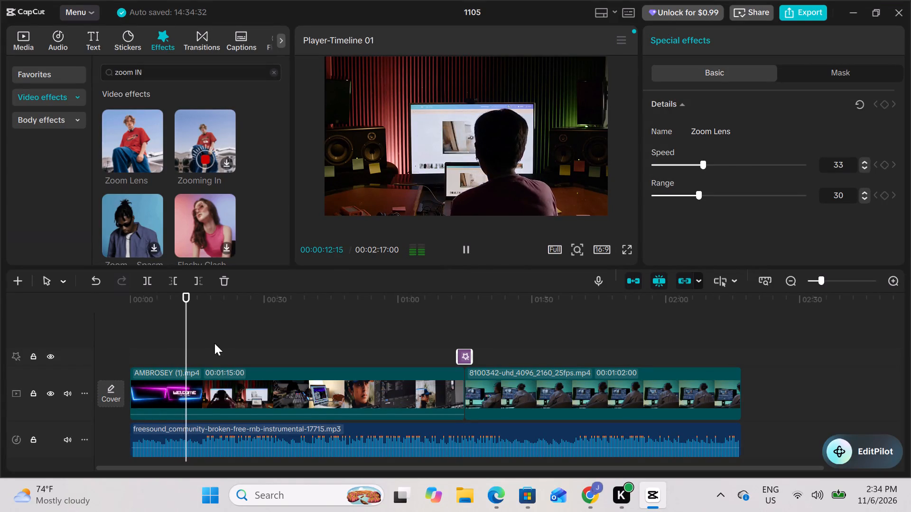
{"action": "left_click_drag", "start_coordinate": [189, 331], "coordinate": [152, 332]}
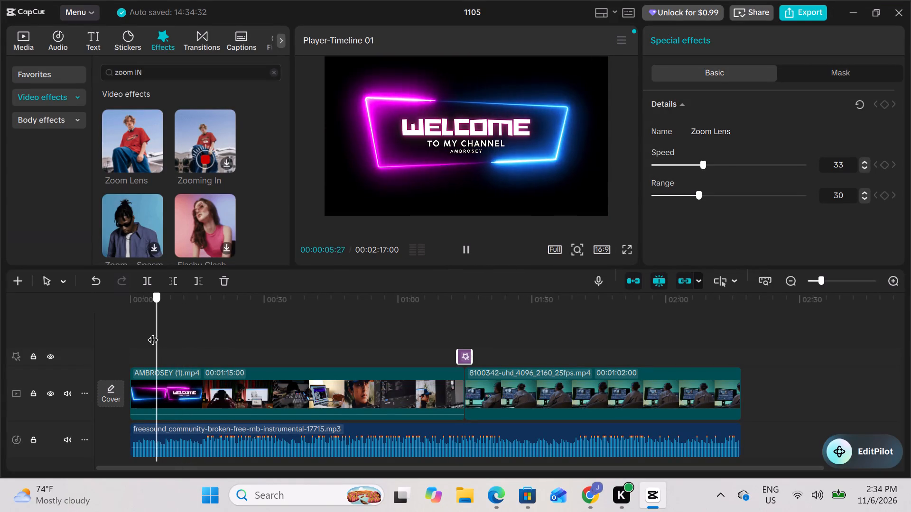
{"action": "left_click_drag", "start_coordinate": [152, 332], "coordinate": [160, 332]}
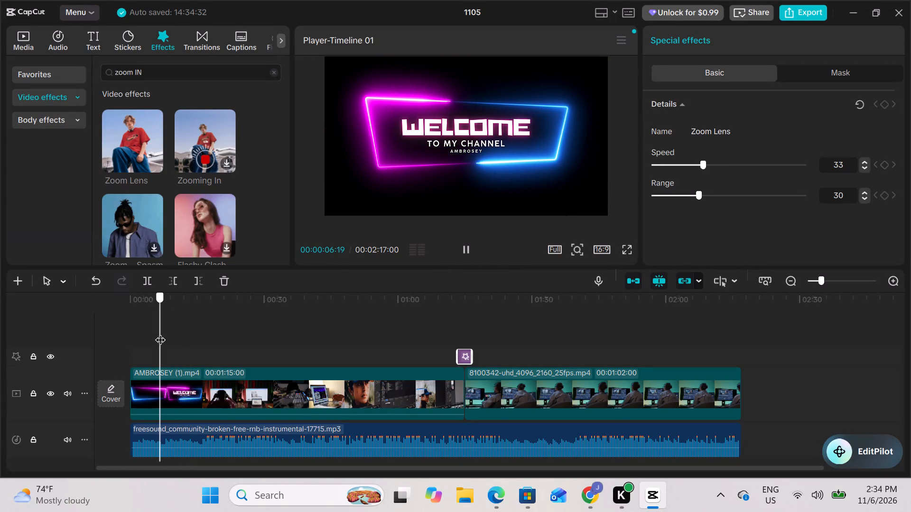
{"action": "left_click_drag", "start_coordinate": [160, 332], "coordinate": [163, 332]}
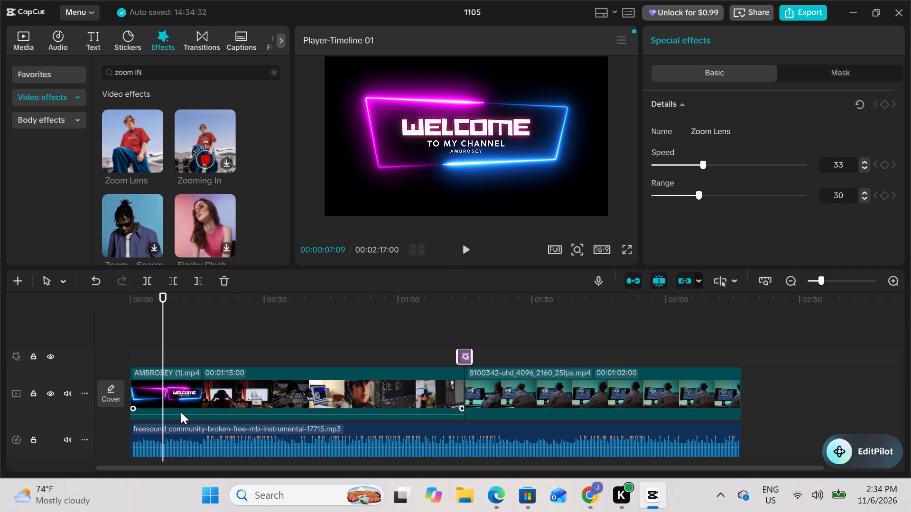
{"action": "left_click", "coordinate": [182, 397]}
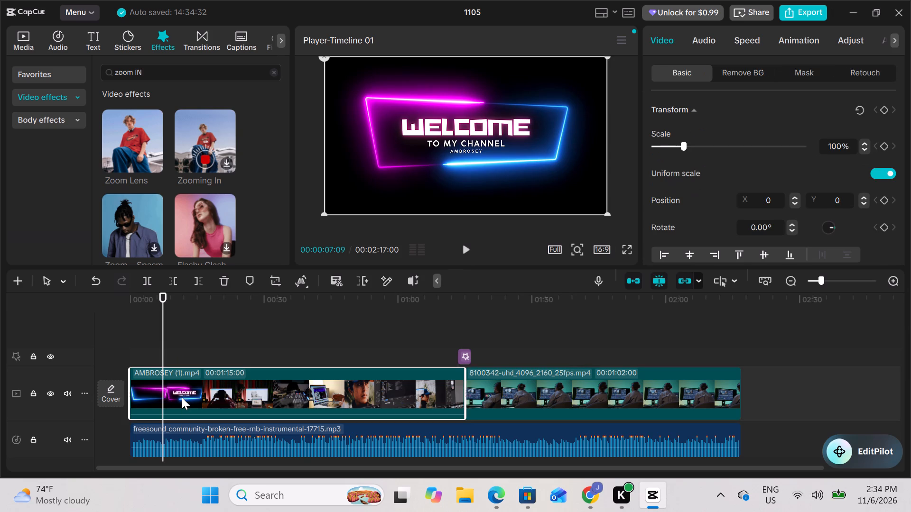
{"action": "key", "text": "b"}
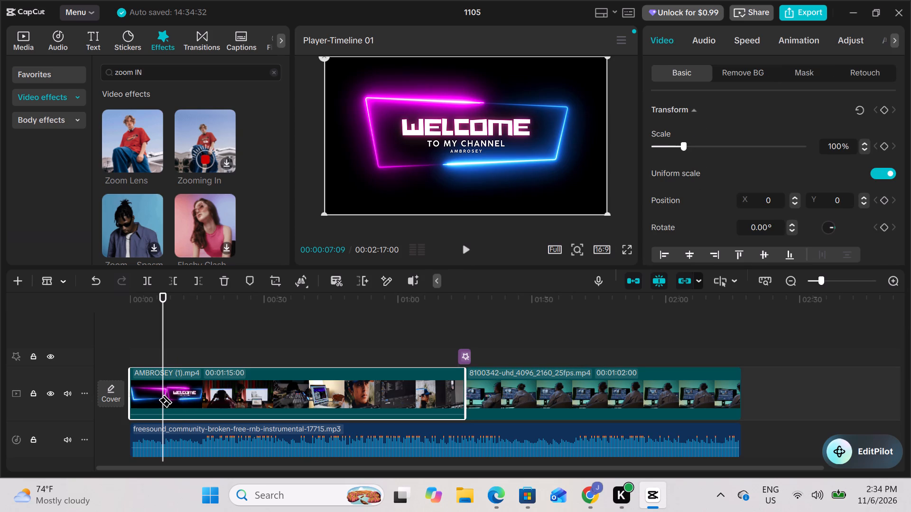
{"action": "left_click", "coordinate": [168, 394]}
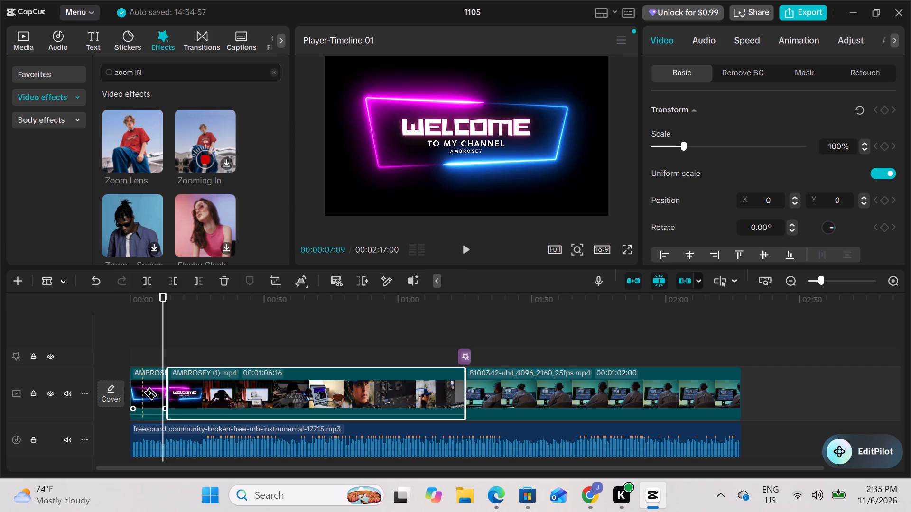
{"action": "key", "text": "a"}
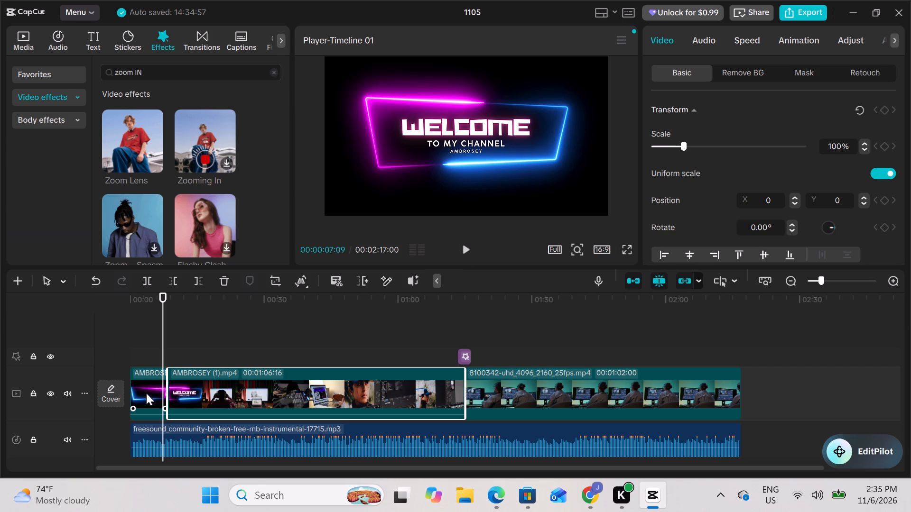
{"action": "double_click", "coordinate": [146, 393]}
{"action": "key", "text": "BackSpace"}
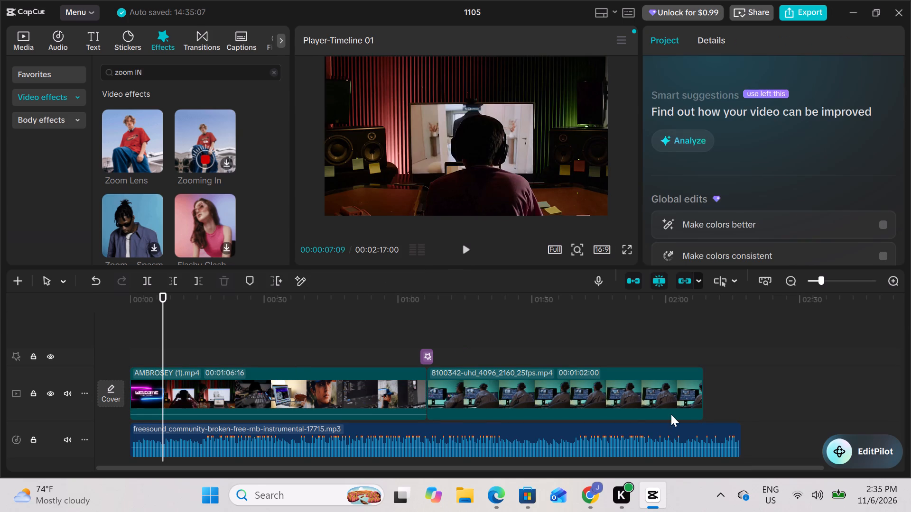
Cut the background music where the second video clip ends and delete the excess piece.
{"action": "left_click", "coordinate": [711, 436]}
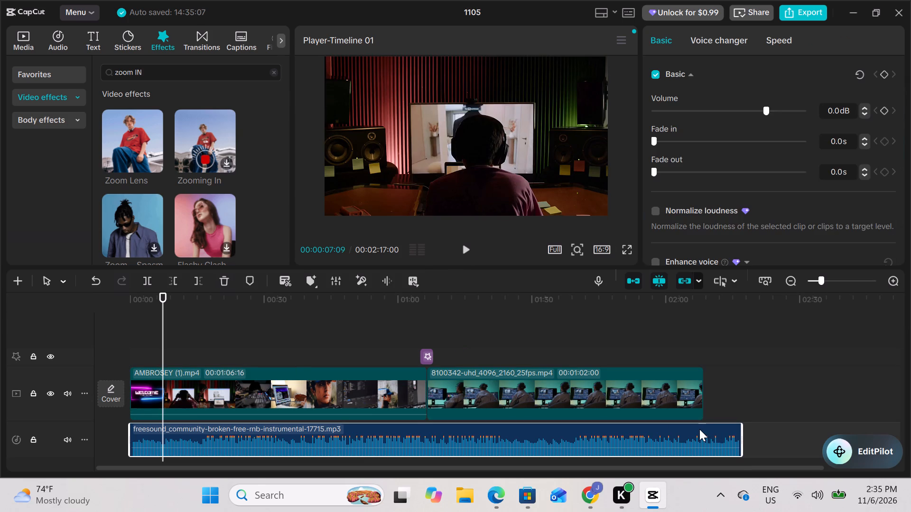
{"action": "key", "text": "b"}
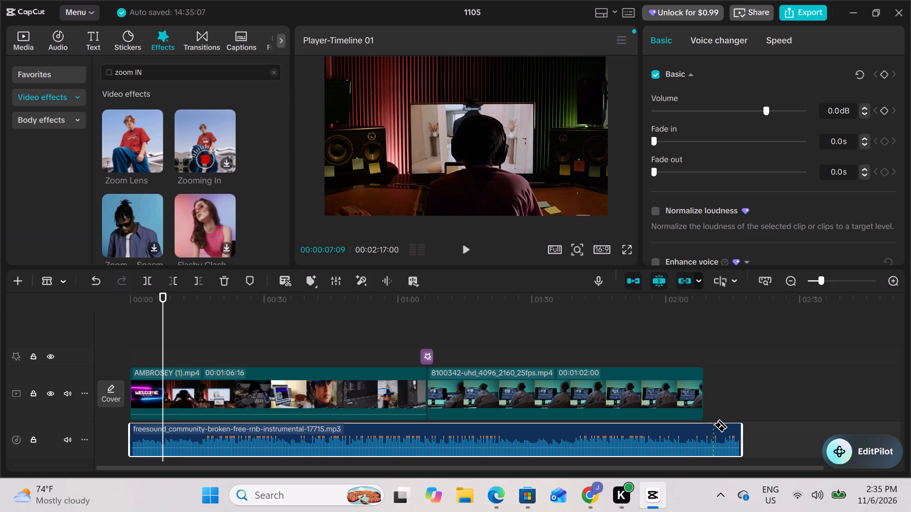
{"action": "left_click", "coordinate": [703, 427]}
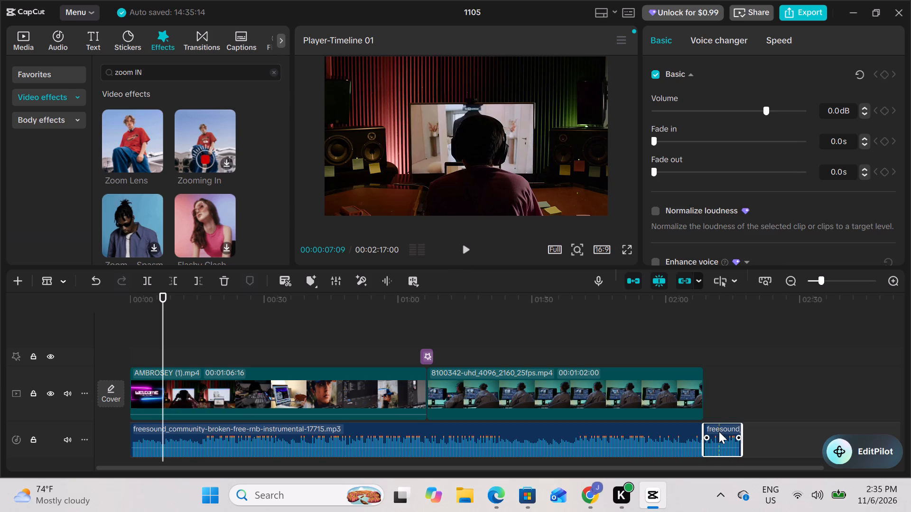
{"action": "key", "text": "a"}
{"action": "key", "text": "BackSpace"}
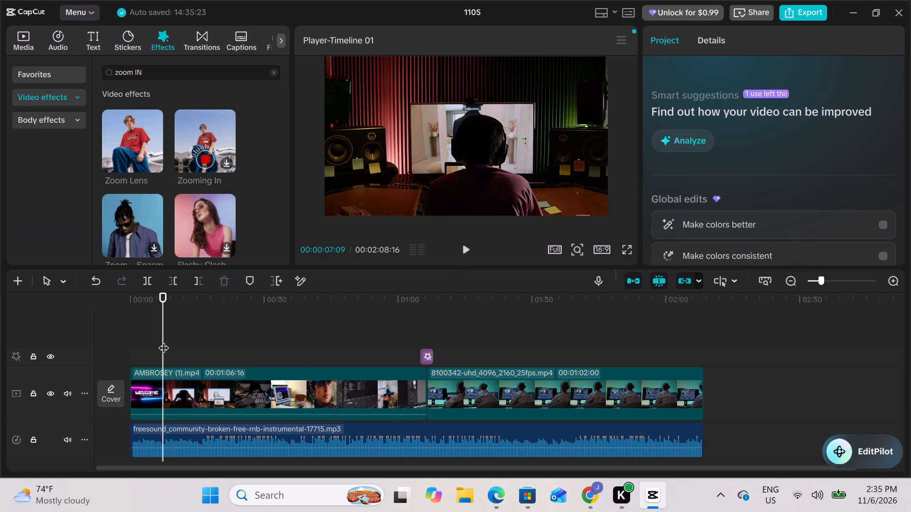
Play the trimmed timeline from 00:00:00:00 to about 00:00:30:16 to review the shortened intro and following footage.
{"action": "left_click_drag", "start_coordinate": [163, 340], "coordinate": [131, 340]}
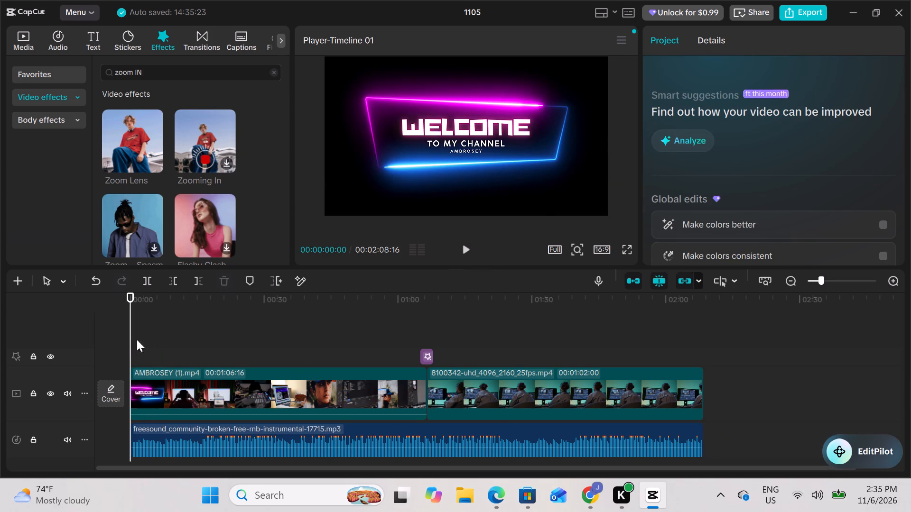
{"action": "left_click", "coordinate": [461, 242]}
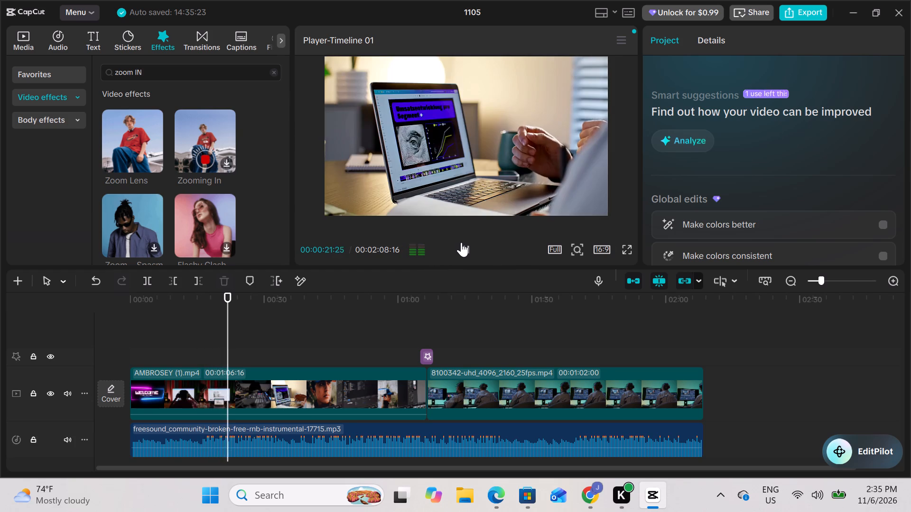
{"action": "left_click", "coordinate": [461, 242]}
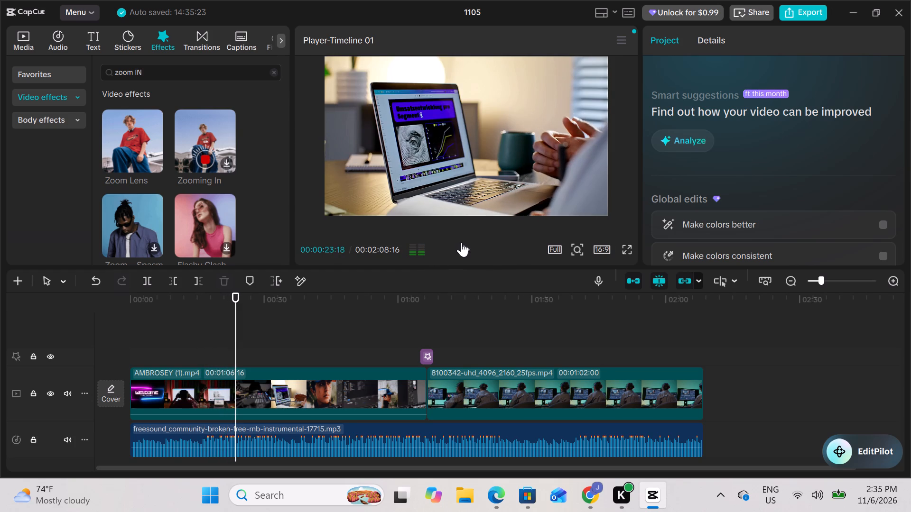
{"action": "scroll", "coordinate": [596, 452], "scroll_direction": "left", "scroll_amount": 1}
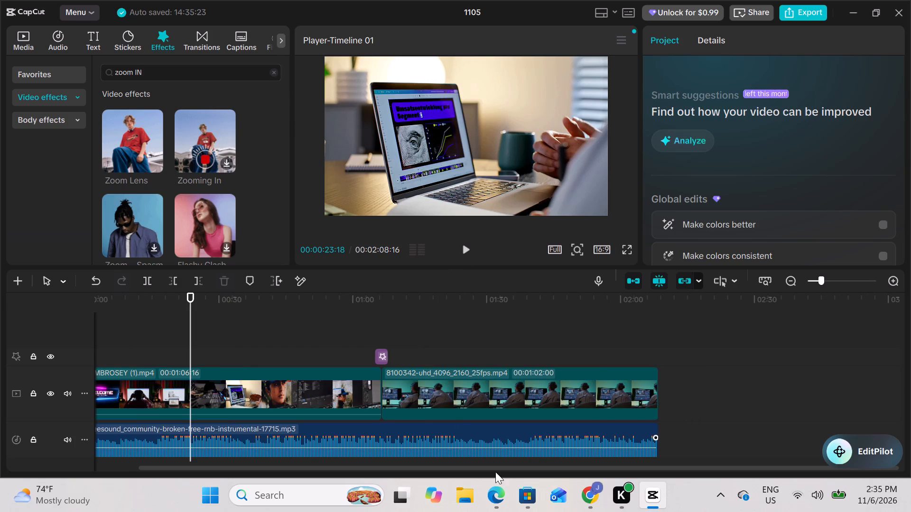
{"action": "left_click", "coordinate": [464, 247]}
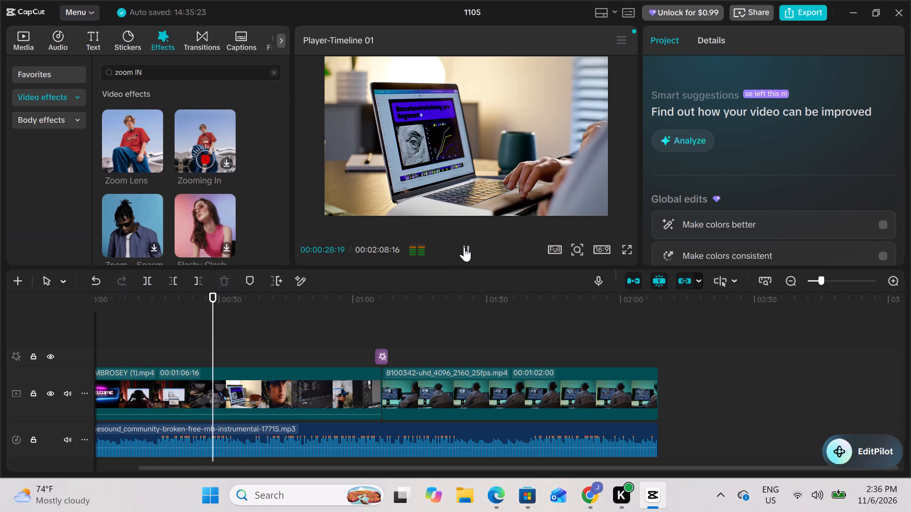
{"action": "left_click", "coordinate": [464, 247]}
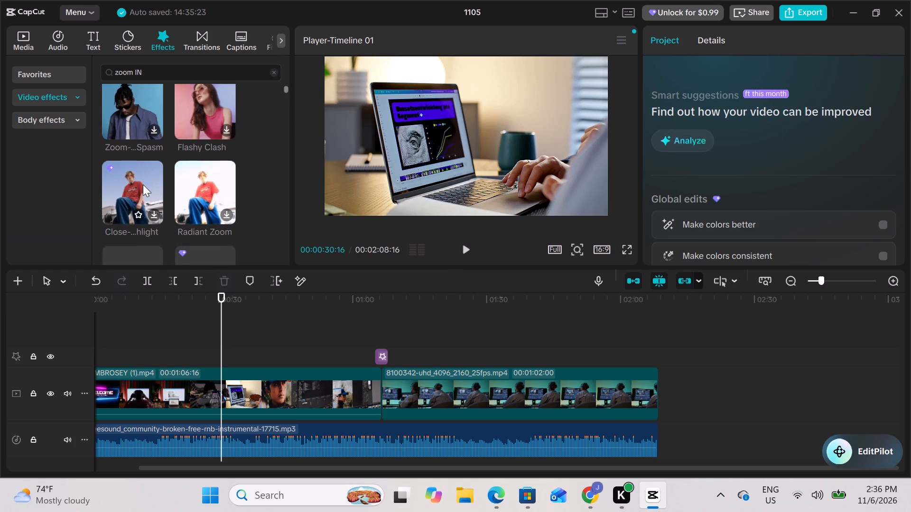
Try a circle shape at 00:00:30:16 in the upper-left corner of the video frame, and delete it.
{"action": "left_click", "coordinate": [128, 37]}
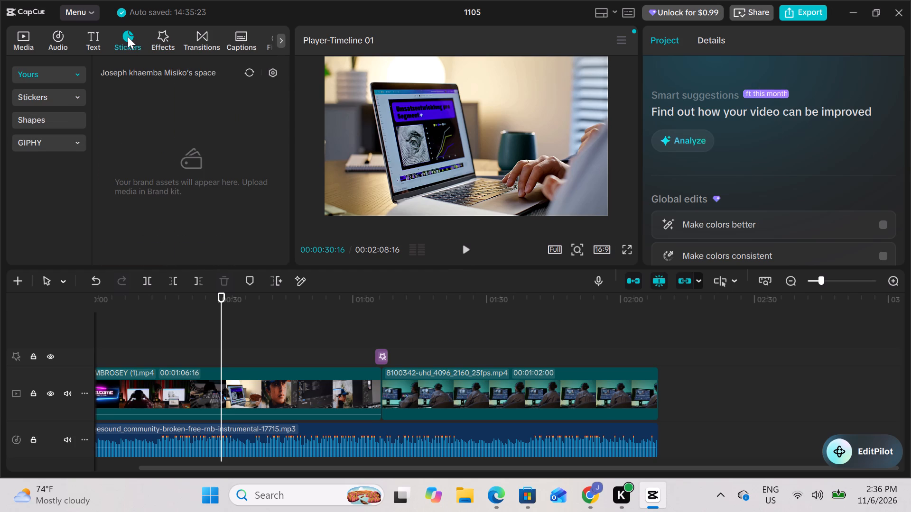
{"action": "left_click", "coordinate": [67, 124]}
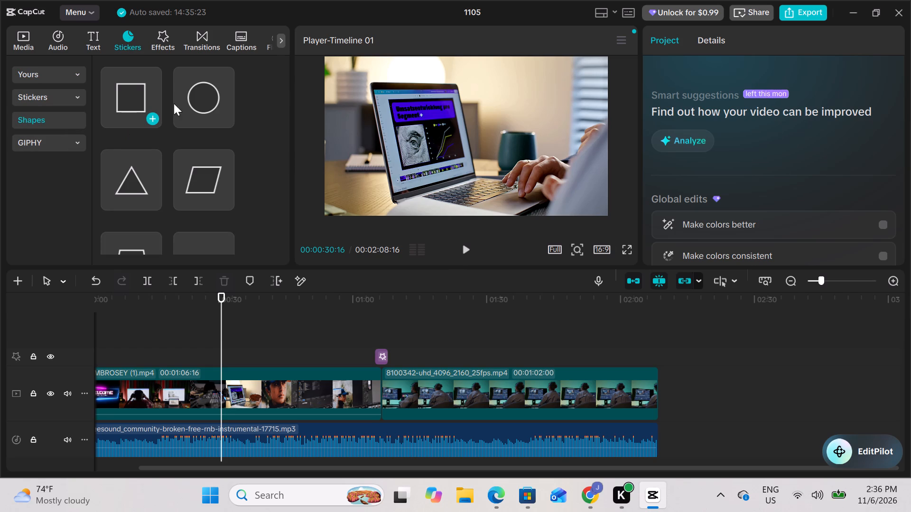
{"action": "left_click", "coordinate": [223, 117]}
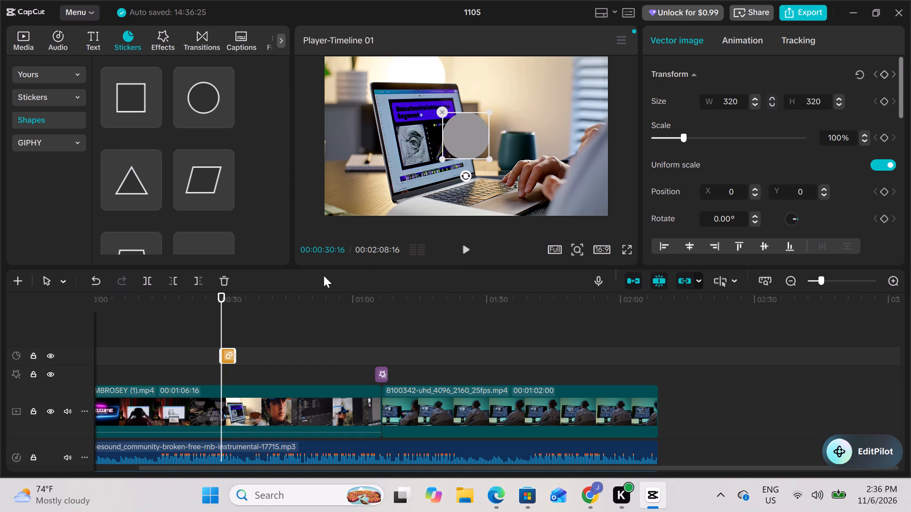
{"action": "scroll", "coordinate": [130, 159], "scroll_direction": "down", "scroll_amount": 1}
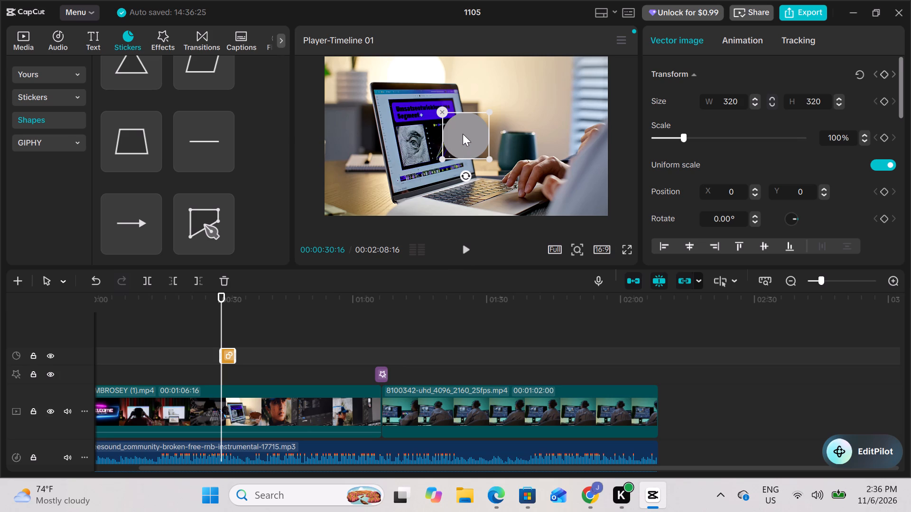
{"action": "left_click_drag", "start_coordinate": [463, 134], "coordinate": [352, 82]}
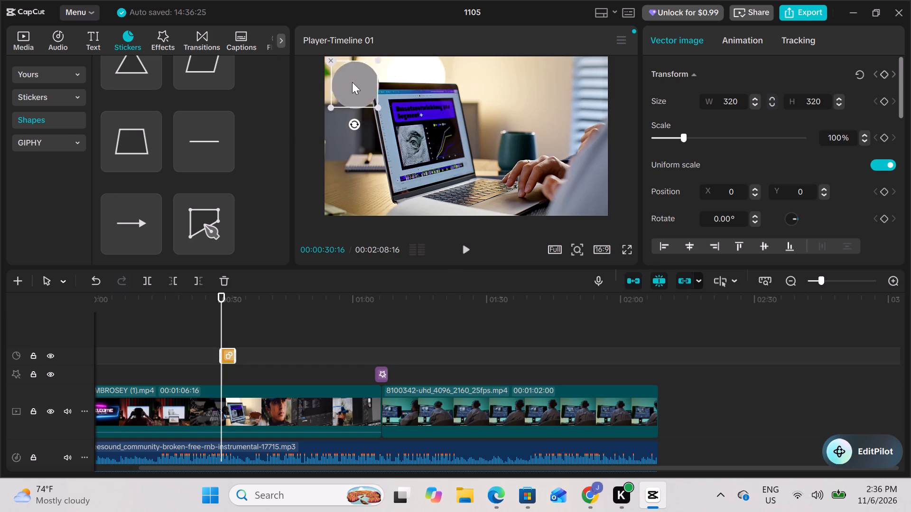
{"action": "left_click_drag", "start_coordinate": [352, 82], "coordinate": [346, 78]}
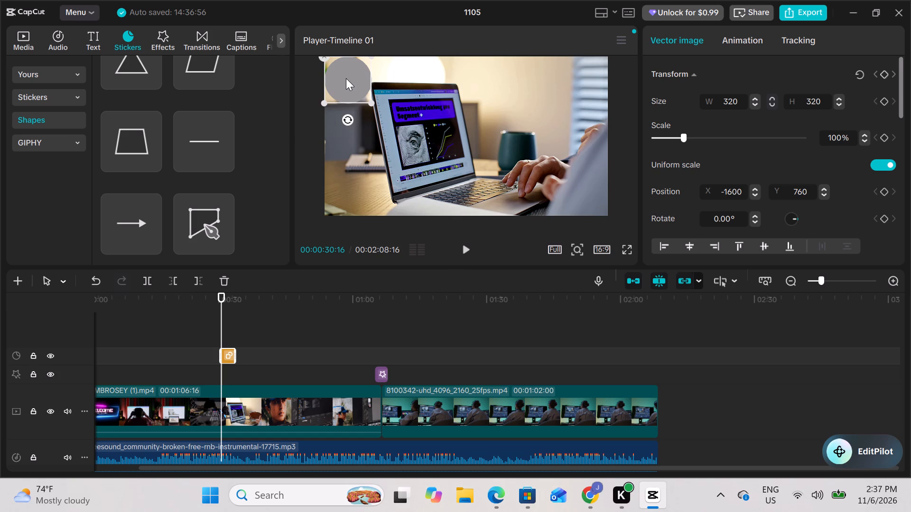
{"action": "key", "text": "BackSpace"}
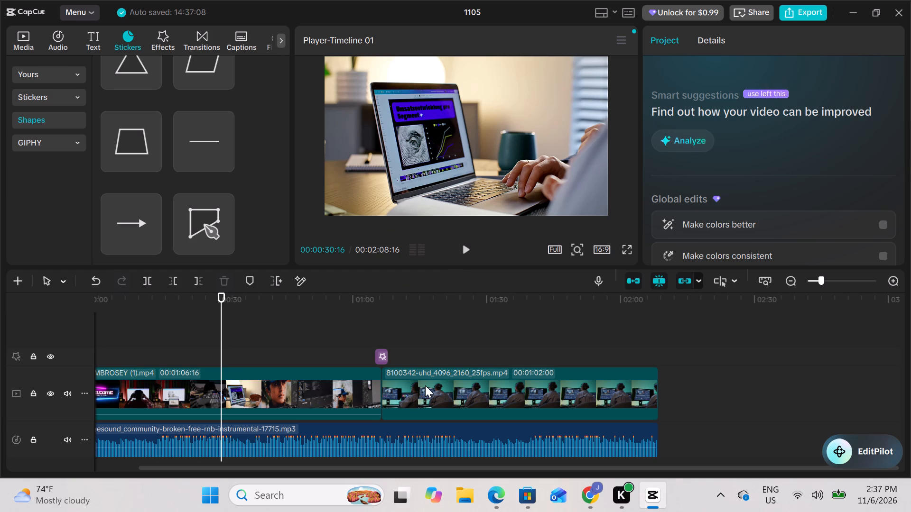
Copy the 8100342-uhd_4096_2160_25fps.mp4 clip onto a new track above AMBROSEY (1).mp4, starting at 00:00:00:00.
{"action": "left_click", "coordinate": [450, 395]}
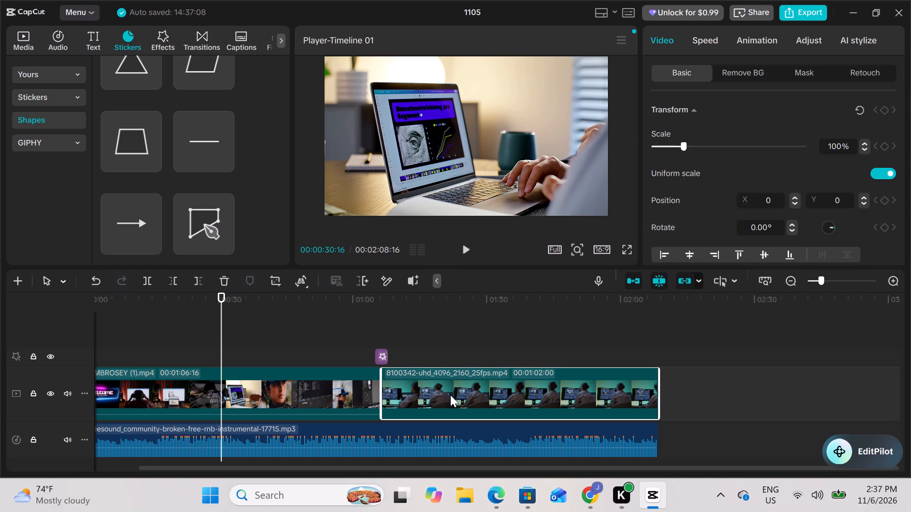
{"action": "right_click", "coordinate": [450, 395]}
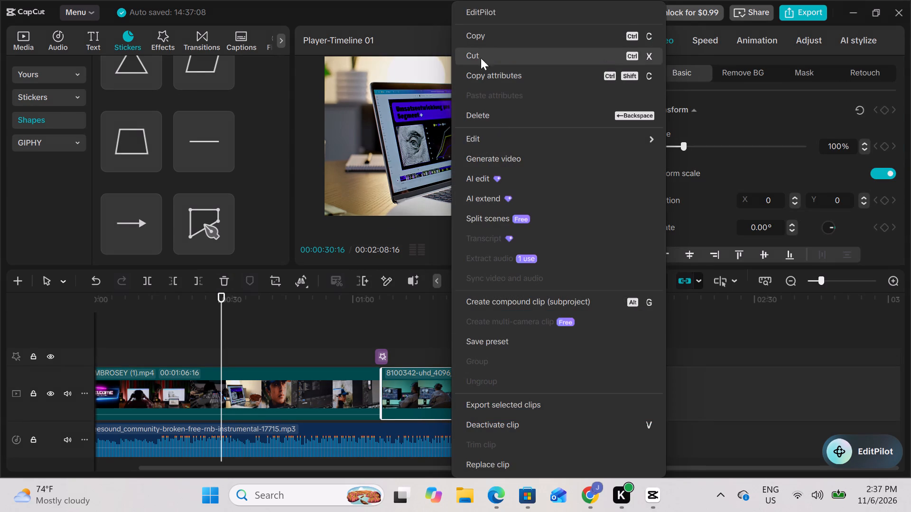
{"action": "left_click", "coordinate": [475, 43]}
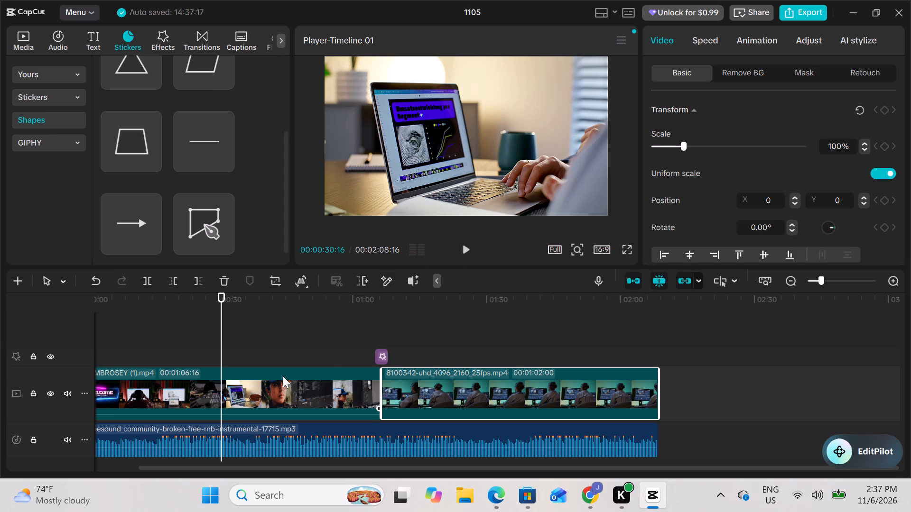
{"action": "scroll", "coordinate": [283, 376], "scroll_direction": "right", "scroll_amount": 2}
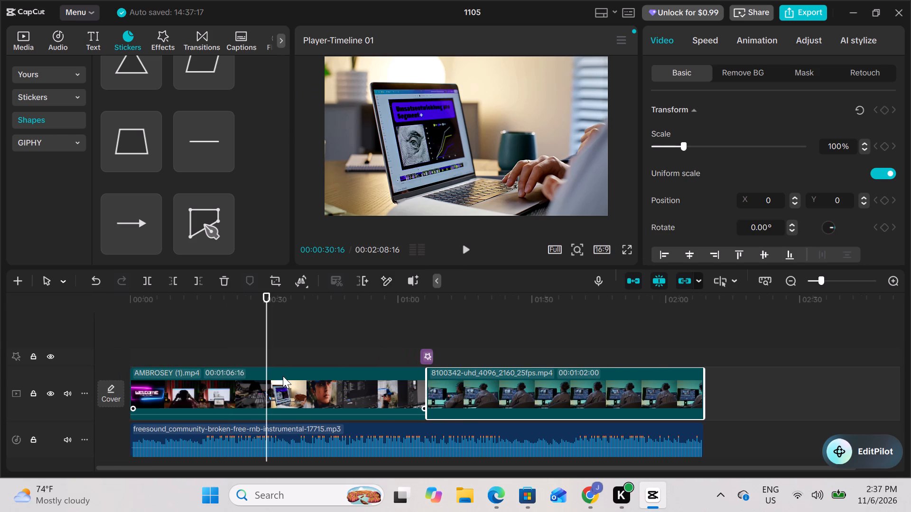
{"action": "left_click", "coordinate": [143, 352]}
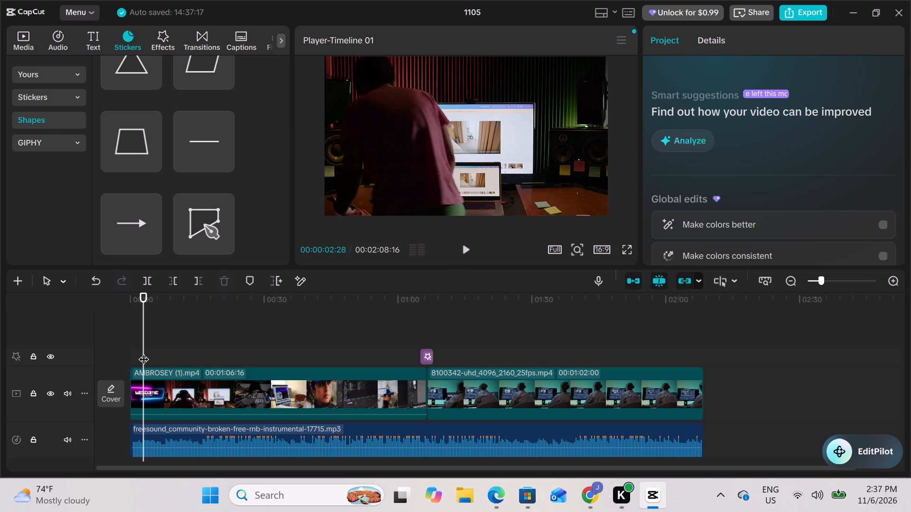
{"action": "key", "text": "ctrl+v"}
{"action": "left_click_drag", "start_coordinate": [223, 347], "coordinate": [219, 348]}
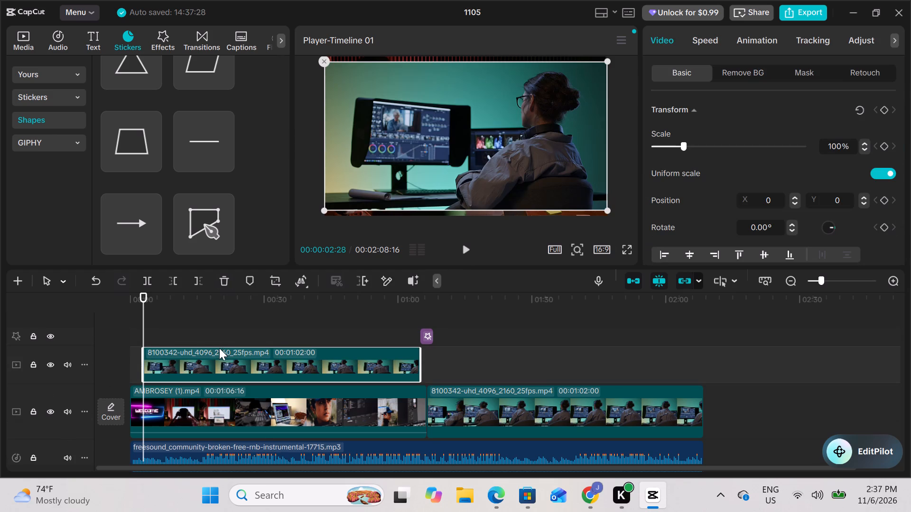
{"action": "left_click_drag", "start_coordinate": [219, 348], "coordinate": [212, 350]}
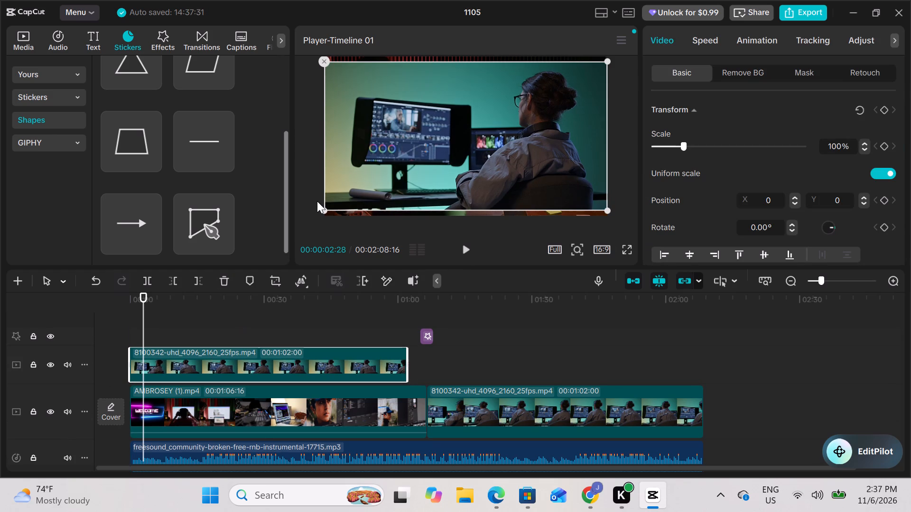
Scale the overlay 8100342-uhd_4096_2160_25fps.mp4 clip to 107% and shift it left in the frame to X -1780, Y 0.
{"action": "left_click_drag", "start_coordinate": [423, 138], "coordinate": [411, 139]}
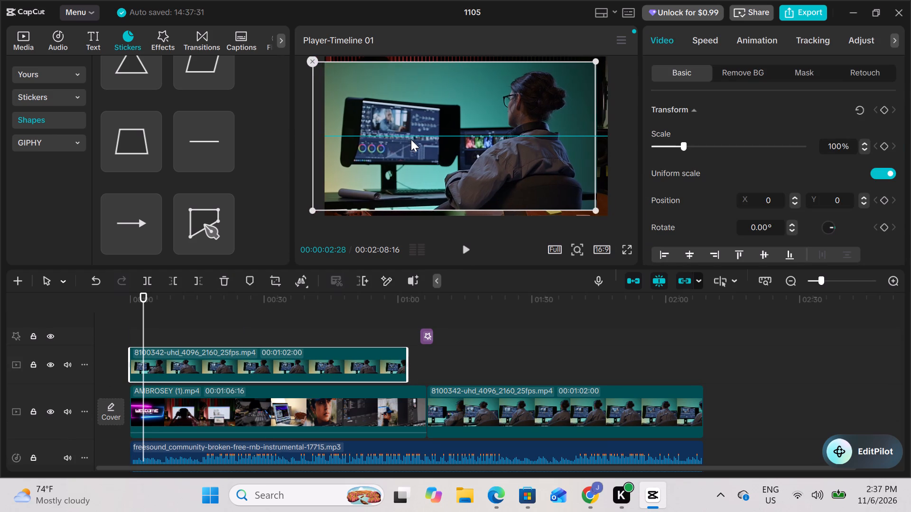
{"action": "left_click_drag", "start_coordinate": [411, 139], "coordinate": [350, 146]}
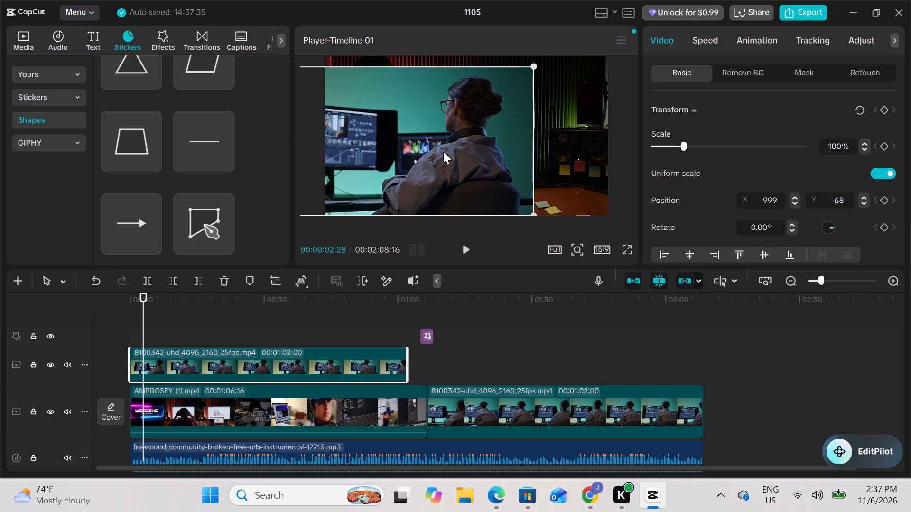
{"action": "left_click_drag", "start_coordinate": [443, 152], "coordinate": [450, 145]}
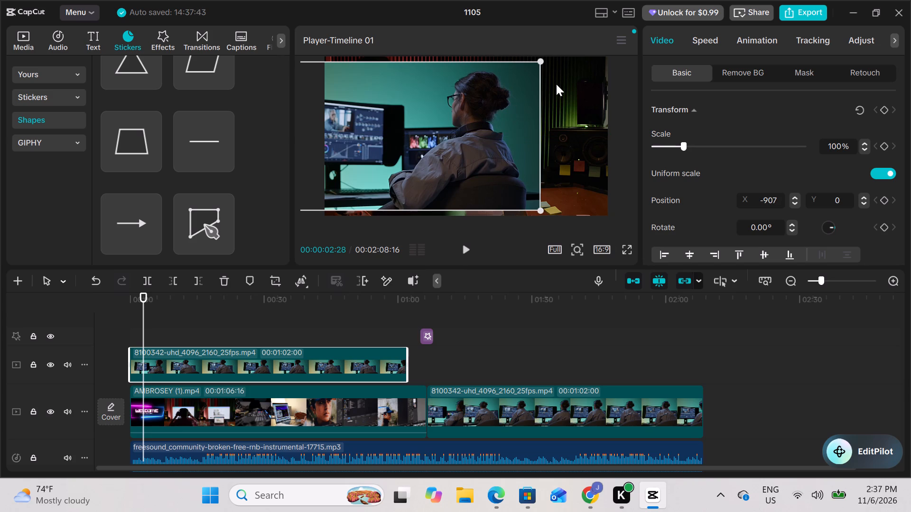
{"action": "left_click_drag", "start_coordinate": [540, 59], "coordinate": [545, 54]}
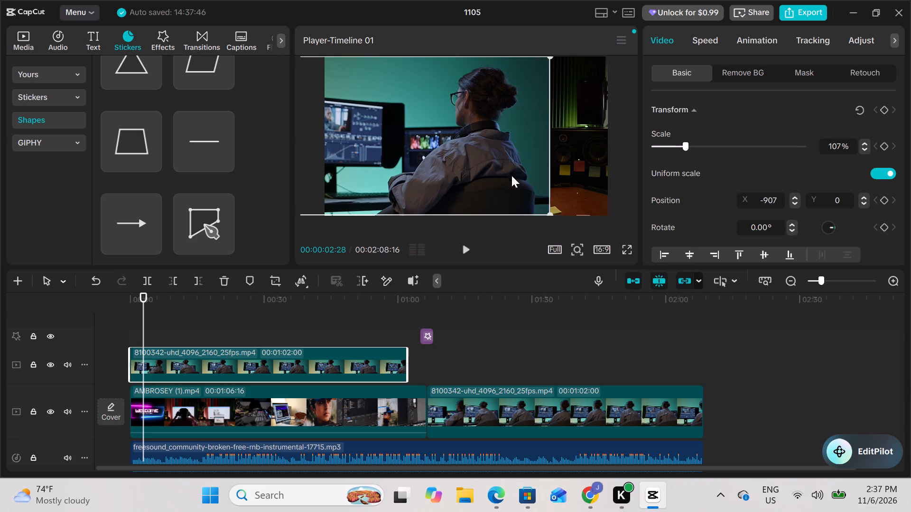
{"action": "left_click_drag", "start_coordinate": [502, 166], "coordinate": [468, 166]}
{"action": "left_click_drag", "start_coordinate": [510, 123], "coordinate": [438, 123]}
{"action": "left_click_drag", "start_coordinate": [438, 123], "coordinate": [375, 127]}
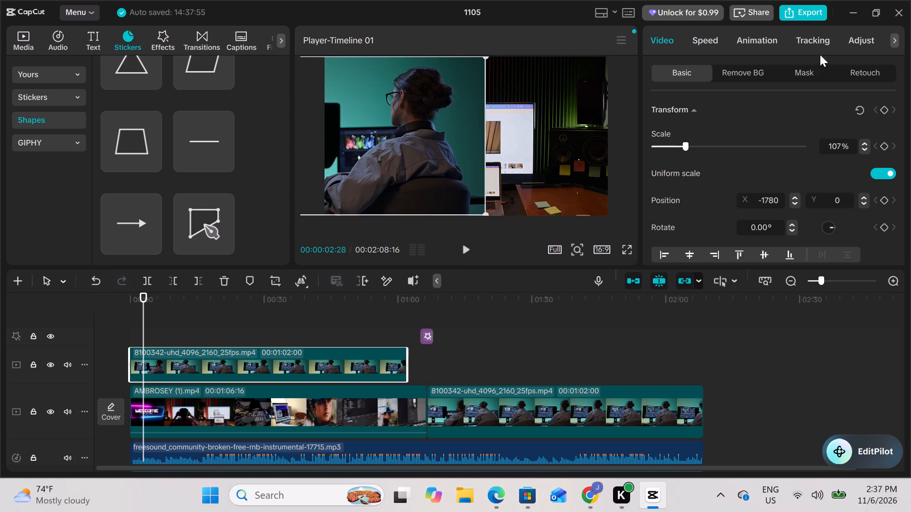
Add a mask to the overlay clip and set its shape to Circle.
{"action": "left_click", "coordinate": [802, 69]}
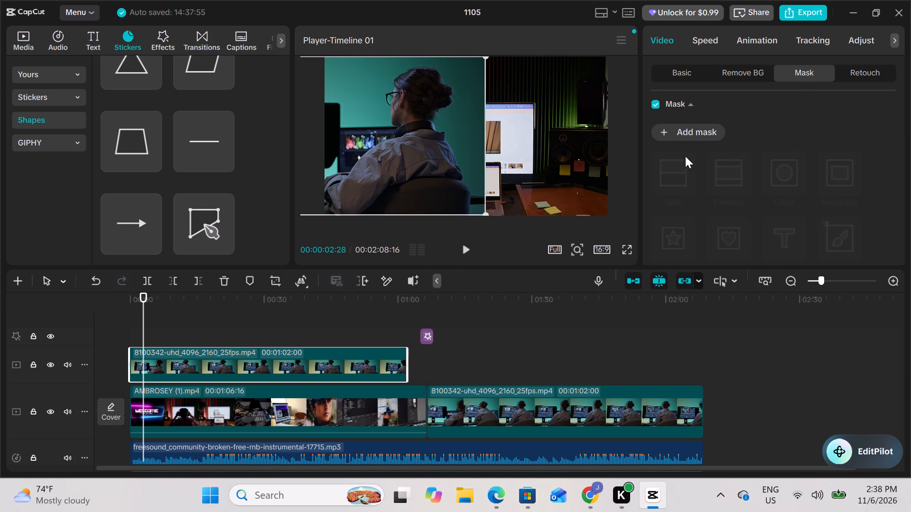
{"action": "left_click", "coordinate": [665, 132]}
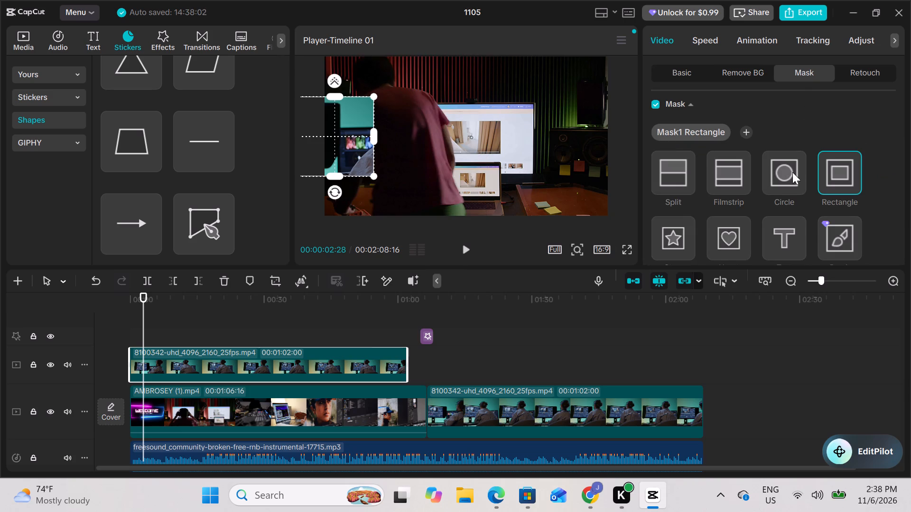
{"action": "left_click", "coordinate": [781, 175]}
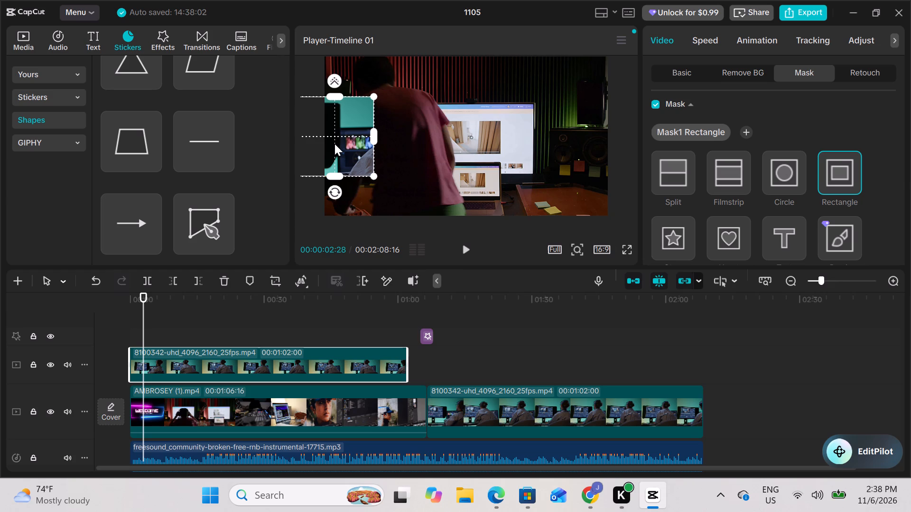
{"action": "left_click", "coordinate": [335, 144]}
{"action": "triple_click", "coordinate": [780, 164]}
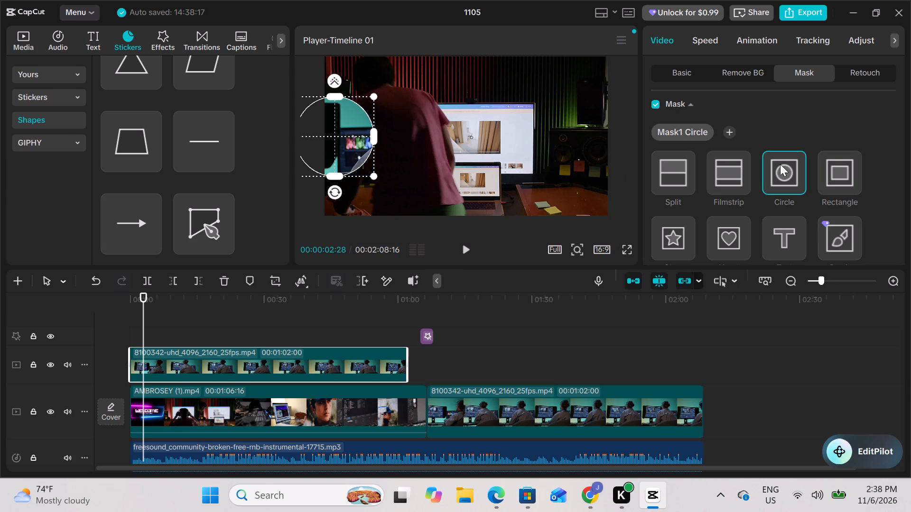
{"action": "left_click", "coordinate": [341, 152]}
Play the masked overlay briefly from 00:00:02:28 to 00:00:03:27.
{"action": "left_click", "coordinate": [462, 246]}
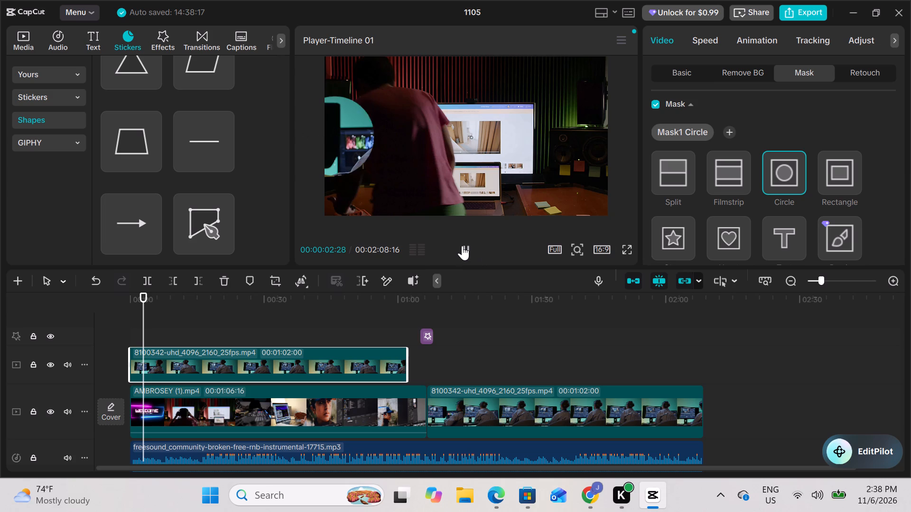
{"action": "left_click", "coordinate": [462, 246]}
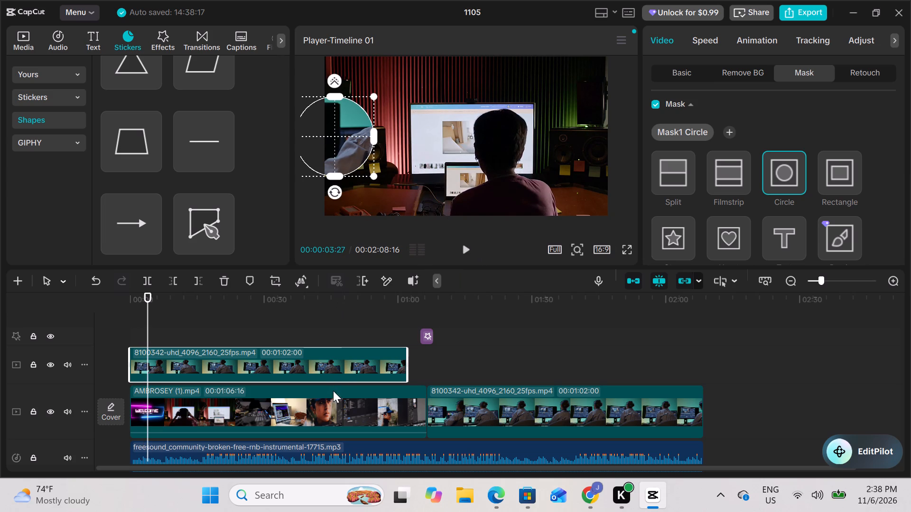
Move the overlay's circle mask to the upper-left area of the video frame, over the seated person's face and shoulder.
{"action": "left_click", "coordinate": [461, 407]}
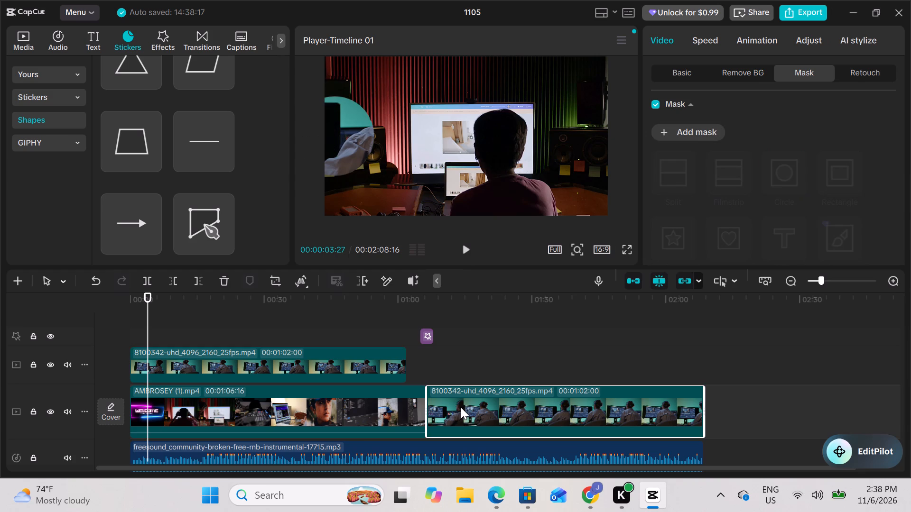
{"action": "left_click", "coordinate": [344, 122]}
{"action": "left_click_drag", "start_coordinate": [344, 122], "coordinate": [494, 165]}
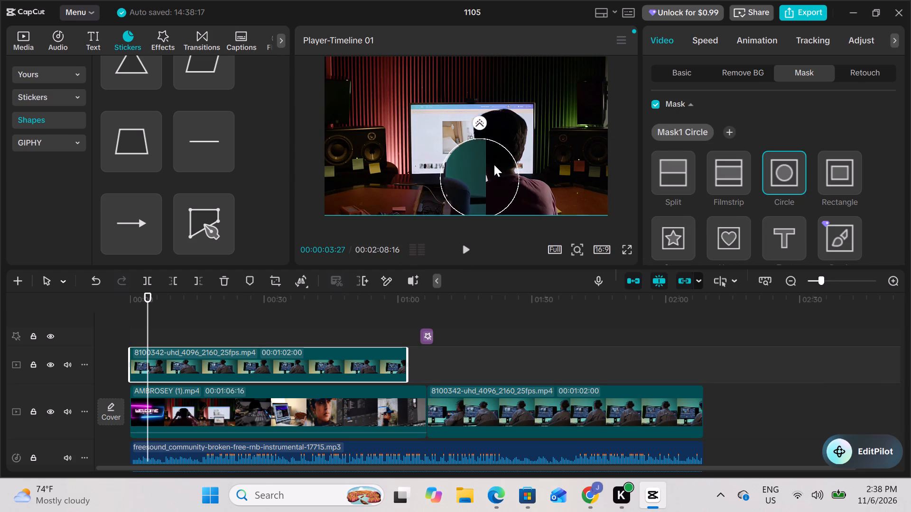
{"action": "left_click_drag", "start_coordinate": [494, 165], "coordinate": [507, 156]}
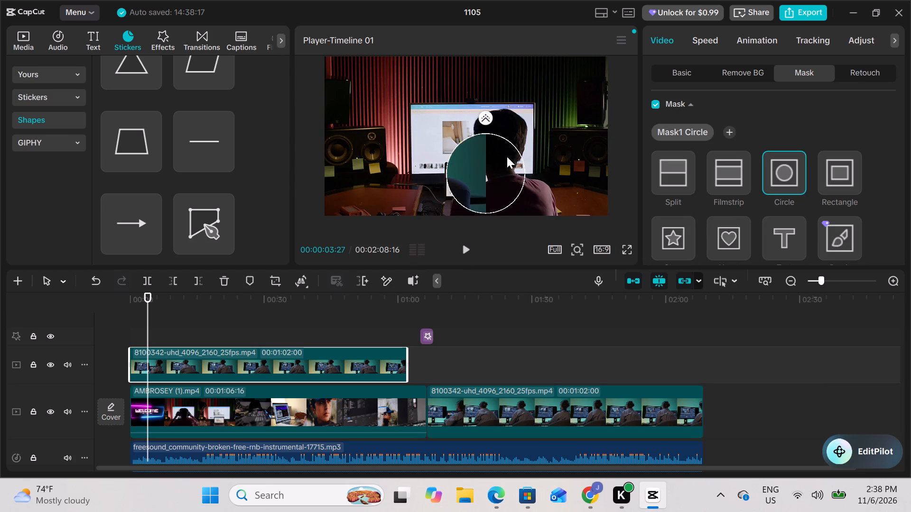
{"action": "left_click_drag", "start_coordinate": [507, 156], "coordinate": [356, 104]}
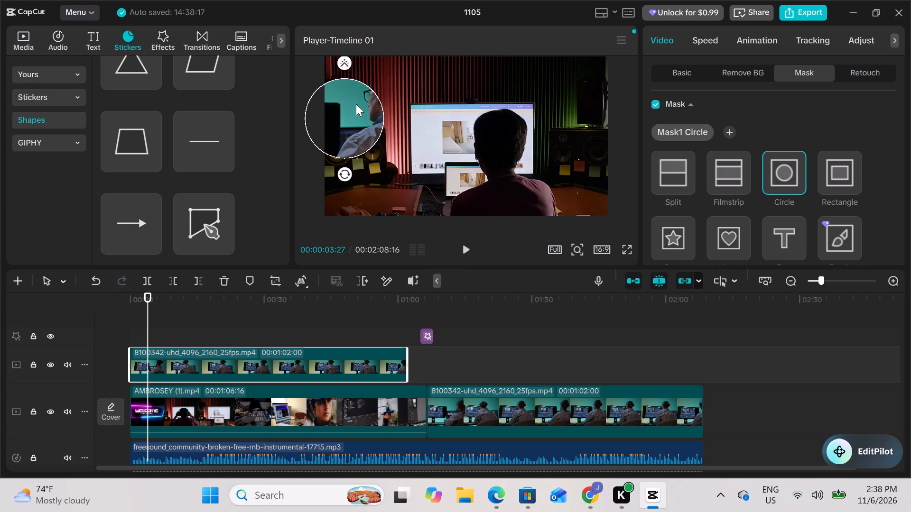
{"action": "left_click_drag", "start_coordinate": [356, 104], "coordinate": [409, 85]}
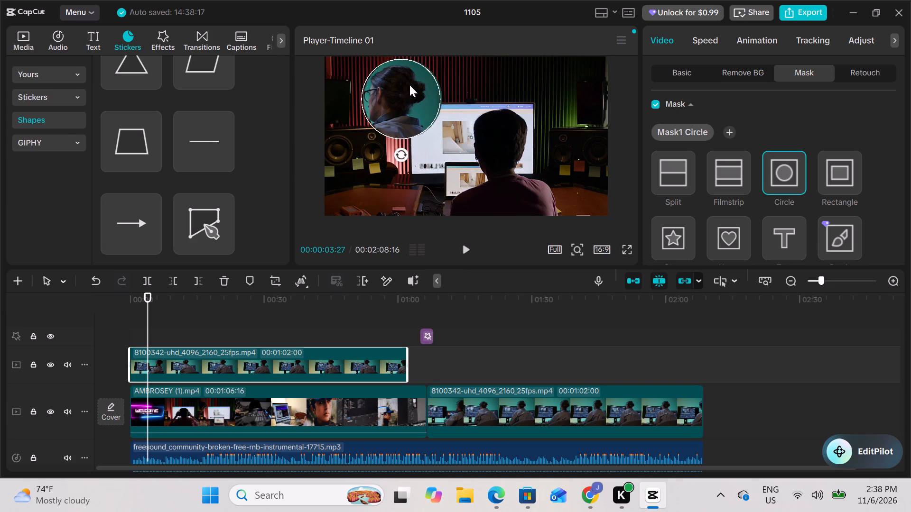
{"action": "left_click_drag", "start_coordinate": [409, 85], "coordinate": [372, 101]}
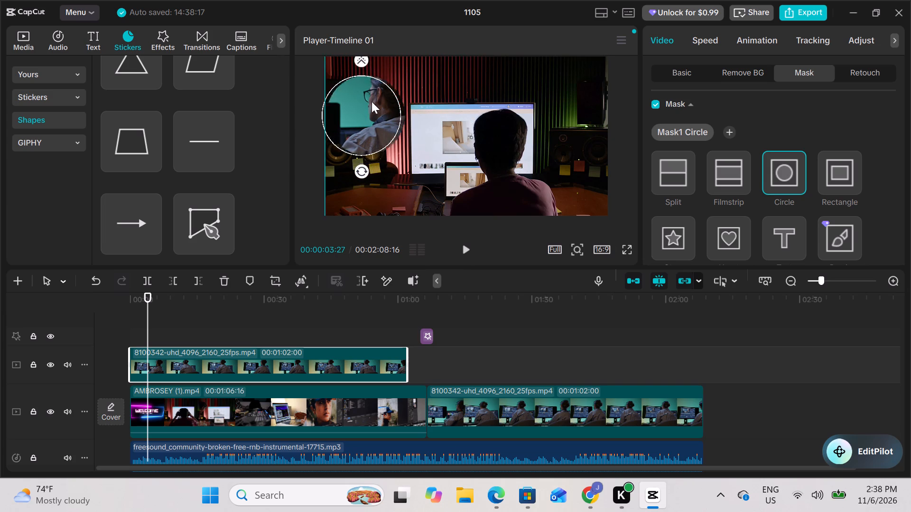
{"action": "left_click_drag", "start_coordinate": [372, 101], "coordinate": [365, 101]}
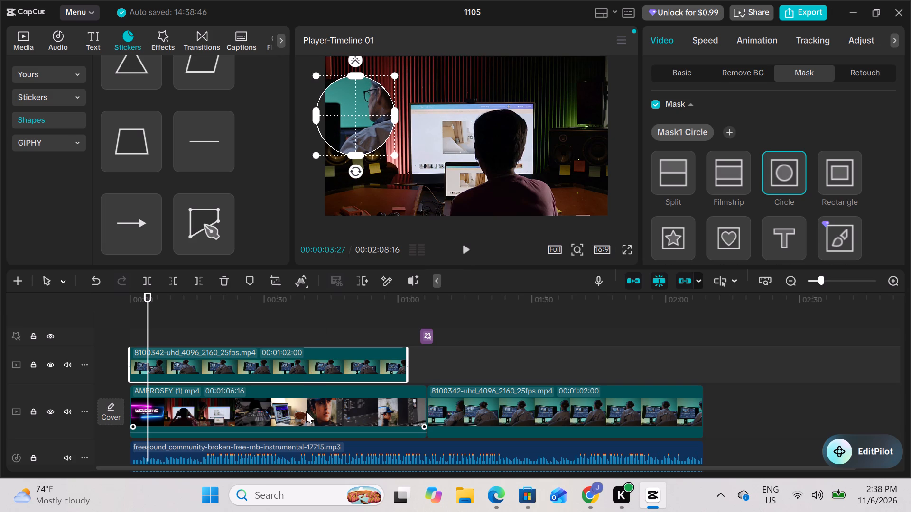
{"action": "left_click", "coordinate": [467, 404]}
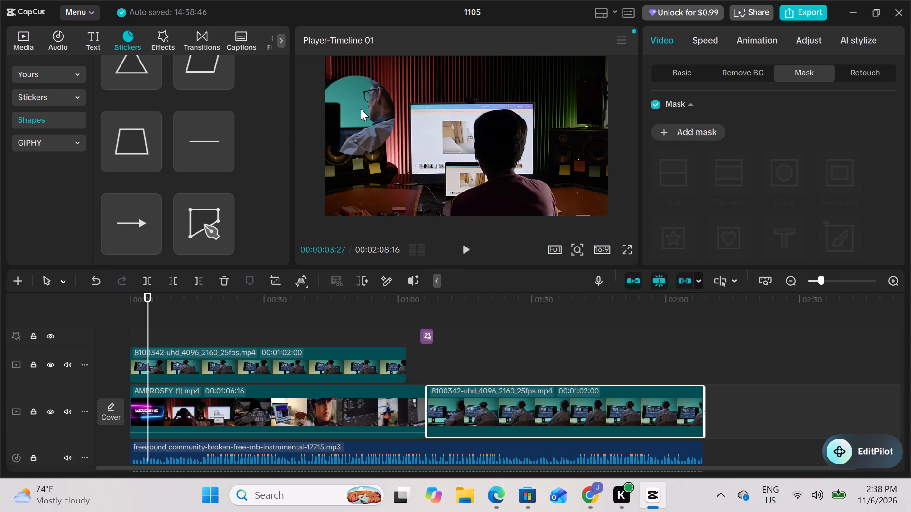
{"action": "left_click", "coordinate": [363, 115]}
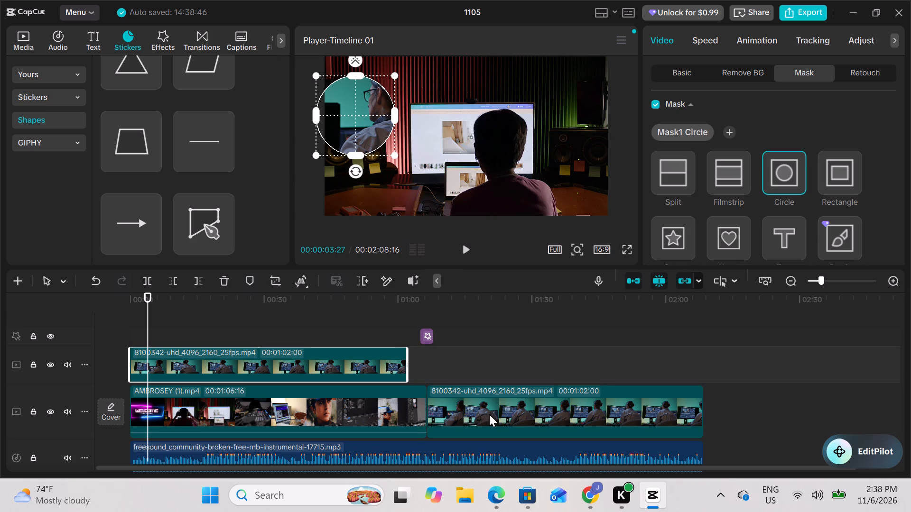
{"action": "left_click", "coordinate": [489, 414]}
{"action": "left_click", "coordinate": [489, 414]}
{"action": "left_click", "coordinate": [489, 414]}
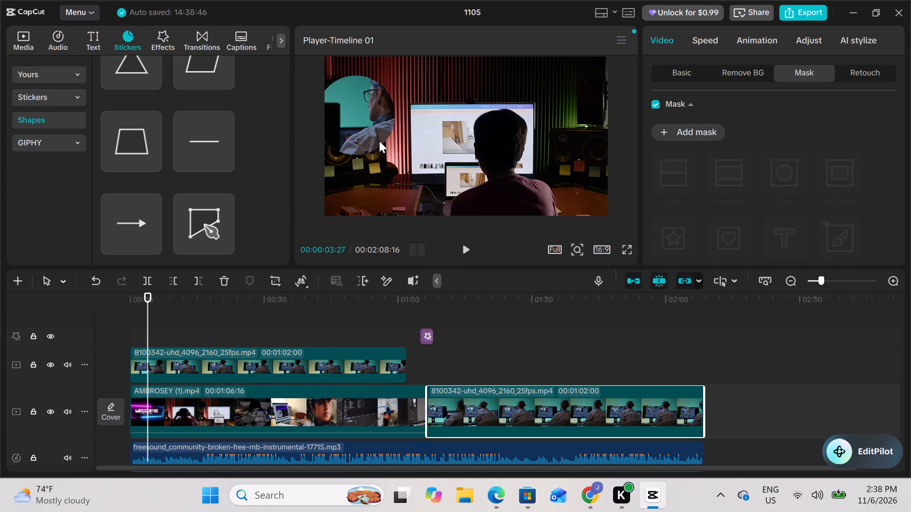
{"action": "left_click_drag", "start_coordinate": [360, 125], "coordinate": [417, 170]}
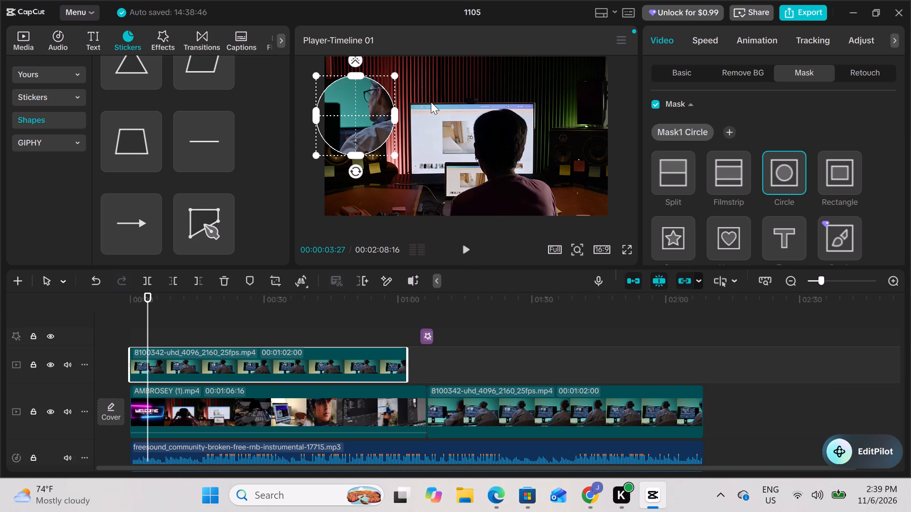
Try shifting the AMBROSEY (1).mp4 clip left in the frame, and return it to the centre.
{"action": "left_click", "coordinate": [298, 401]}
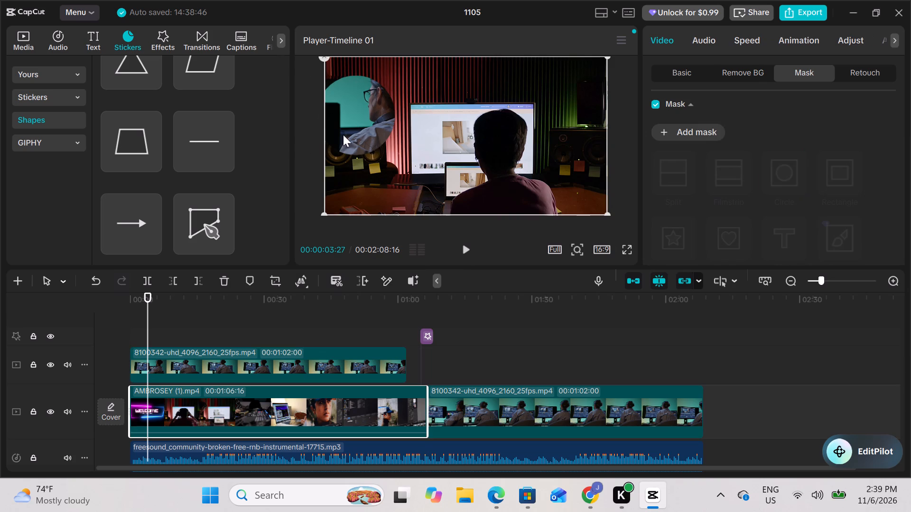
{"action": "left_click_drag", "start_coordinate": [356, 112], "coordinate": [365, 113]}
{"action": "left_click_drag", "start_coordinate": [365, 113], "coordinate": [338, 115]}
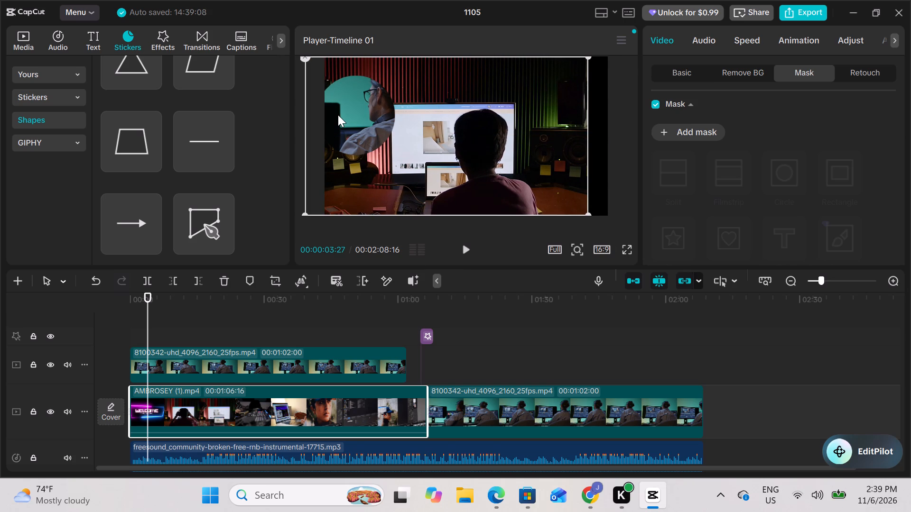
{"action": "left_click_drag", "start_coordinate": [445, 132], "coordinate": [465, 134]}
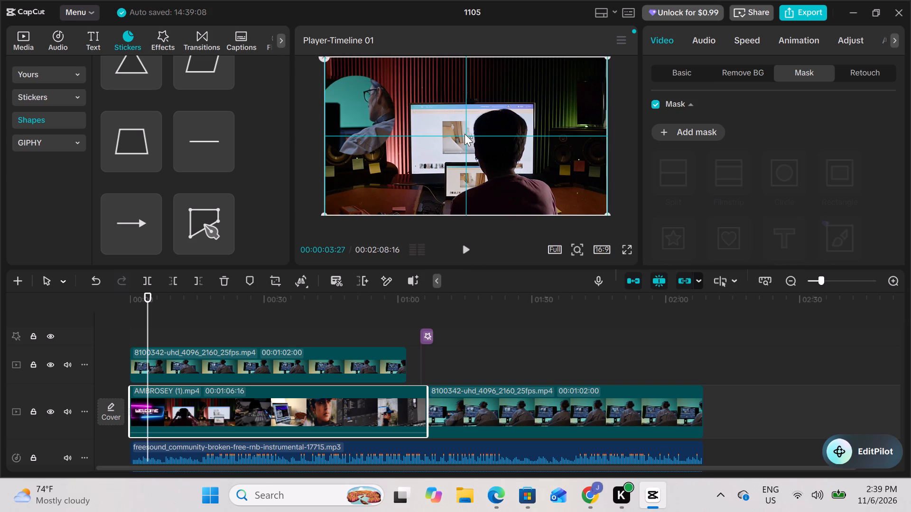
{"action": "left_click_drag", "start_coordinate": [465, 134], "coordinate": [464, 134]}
Nudge the overlay's circle mask right and slightly up so the whole circle sits inside the video frame's upper-left corner.
{"action": "left_click", "coordinate": [337, 116]}
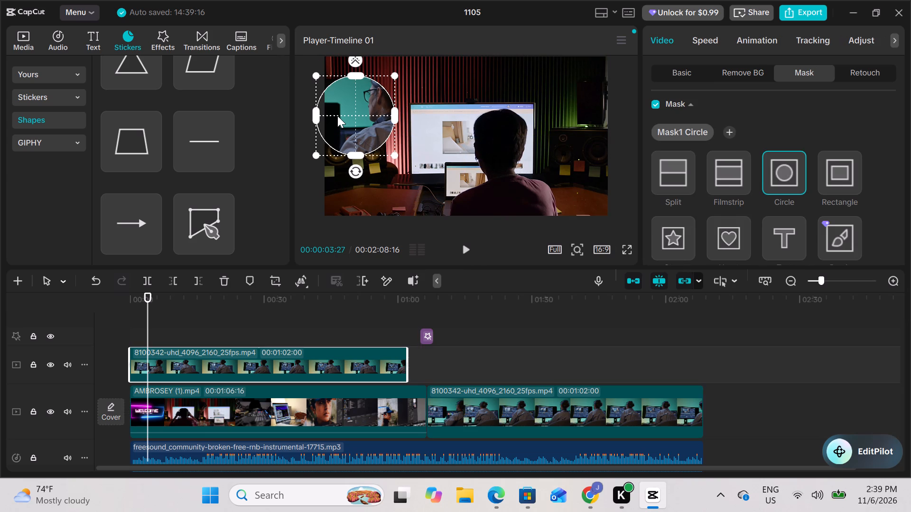
{"action": "left_click_drag", "start_coordinate": [337, 116], "coordinate": [351, 110]}
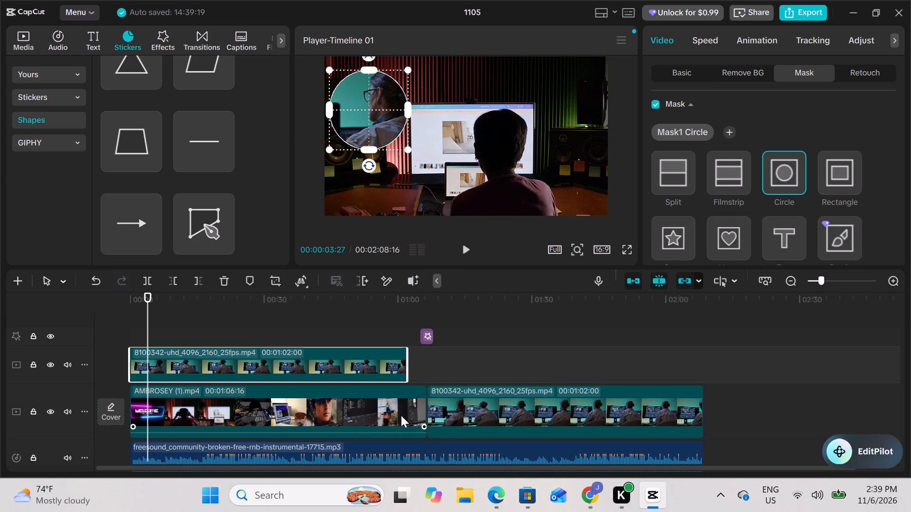
{"action": "left_click", "coordinate": [445, 411]}
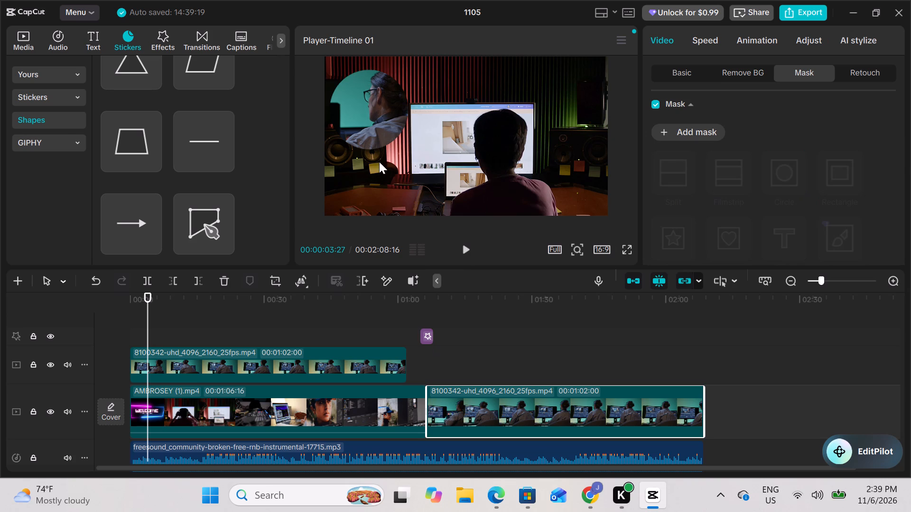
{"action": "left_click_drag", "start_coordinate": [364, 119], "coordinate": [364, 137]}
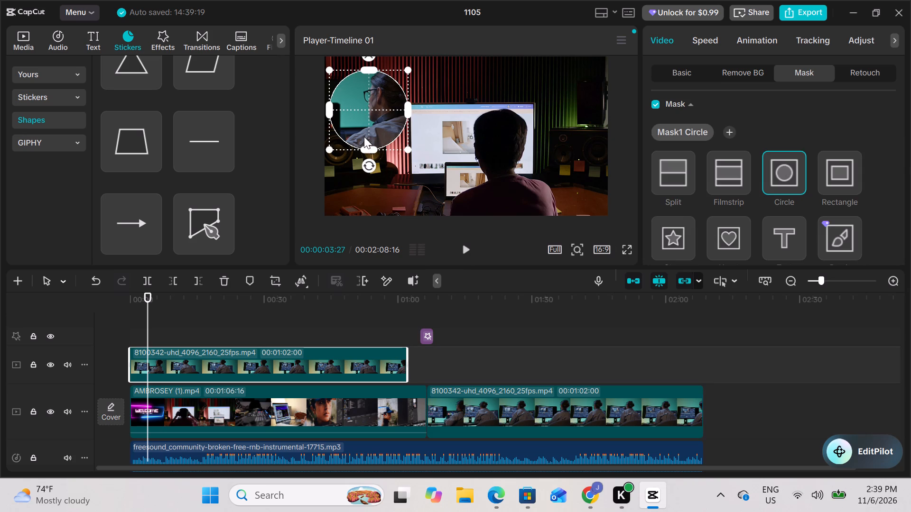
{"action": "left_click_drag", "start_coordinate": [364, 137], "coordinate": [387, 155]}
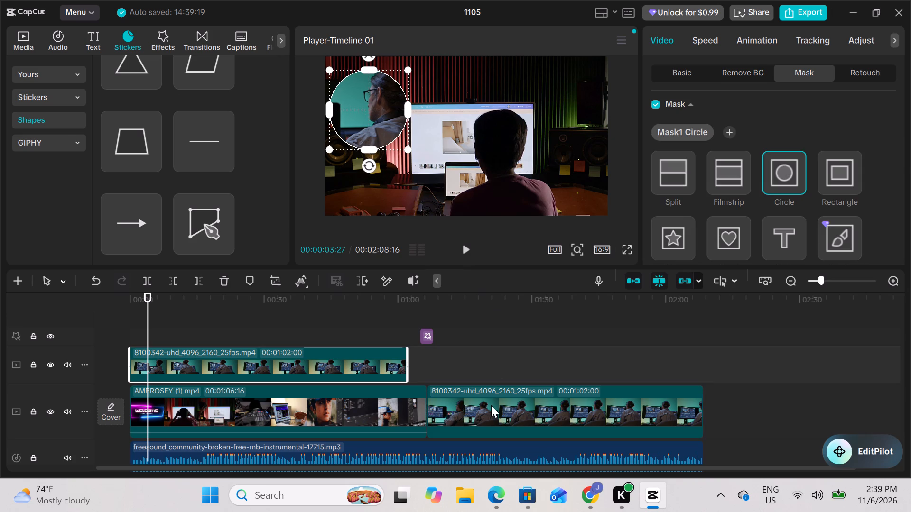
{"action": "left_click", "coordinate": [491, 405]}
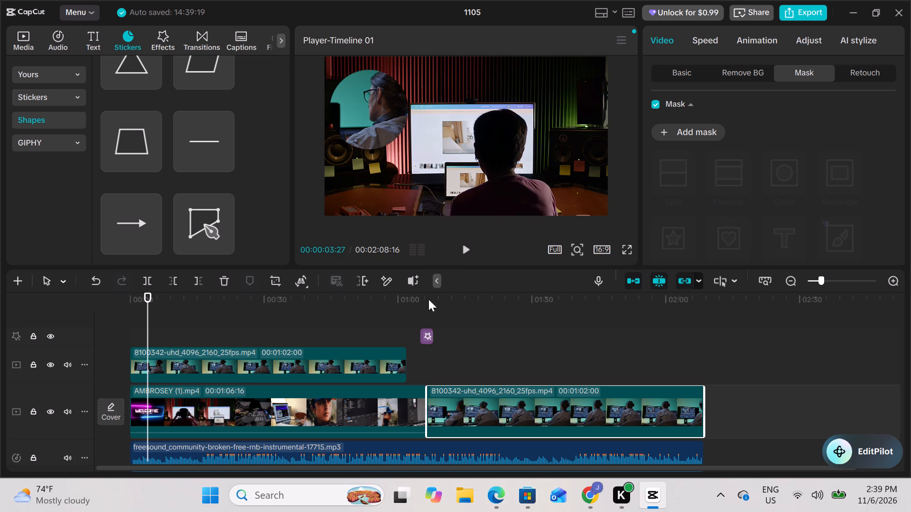
Move the overlay's circle mask right so it frames the seated person's whole head near the top of the video frame.
{"action": "left_click_drag", "start_coordinate": [371, 105], "coordinate": [383, 147]}
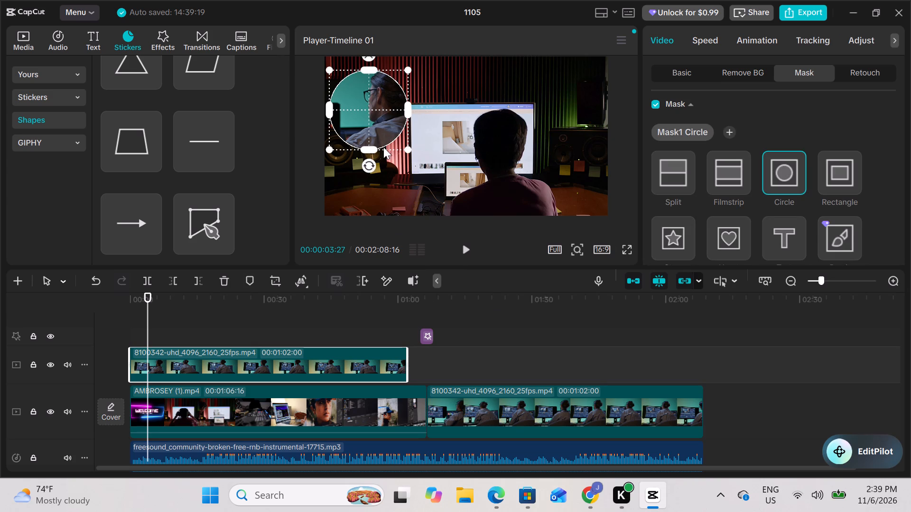
{"action": "left_click_drag", "start_coordinate": [383, 147], "coordinate": [367, 173]}
{"action": "left_click", "coordinate": [229, 417]}
{"action": "left_click", "coordinate": [350, 112]}
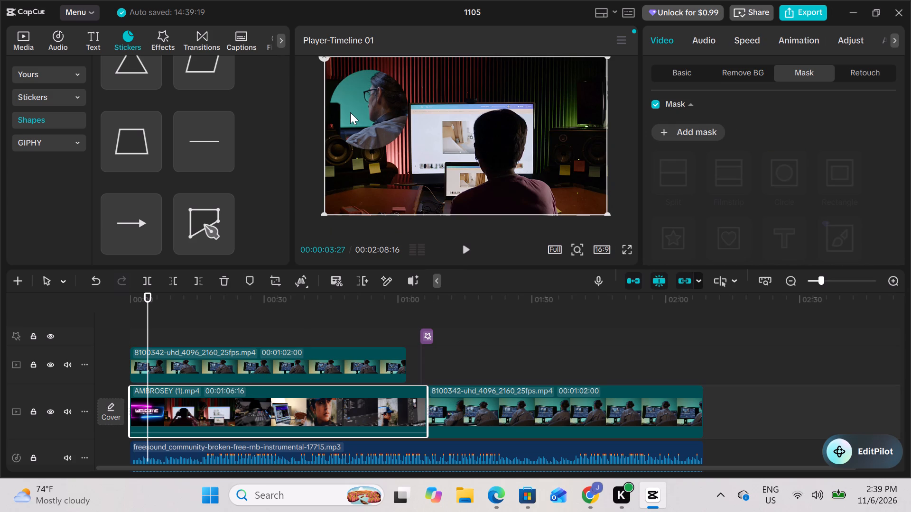
{"action": "left_click", "coordinate": [350, 112]}
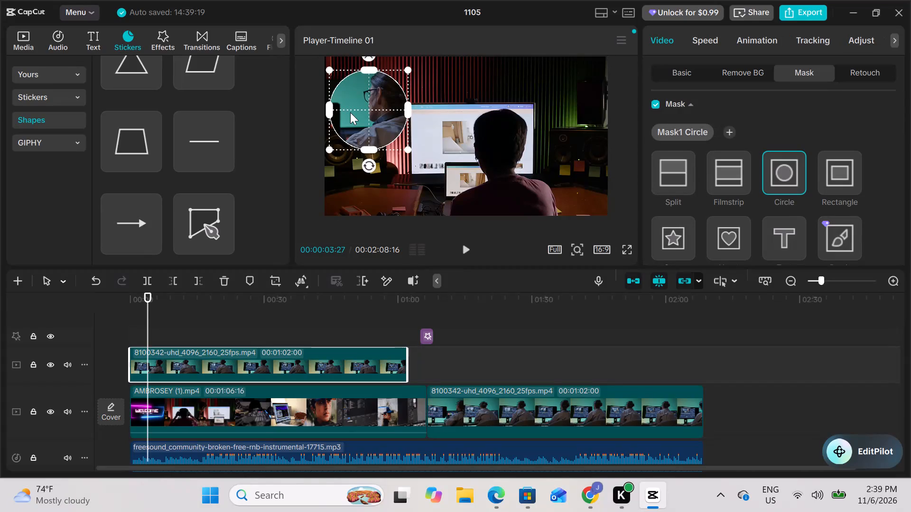
{"action": "left_click", "coordinate": [350, 112]}
{"action": "left_click_drag", "start_coordinate": [350, 112], "coordinate": [392, 109]}
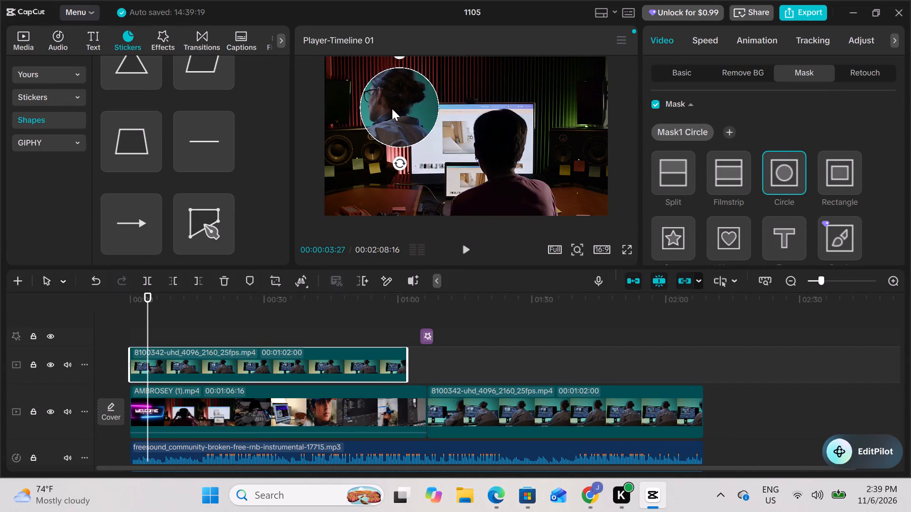
{"action": "left_click_drag", "start_coordinate": [392, 109], "coordinate": [506, 134]}
{"action": "left_click_drag", "start_coordinate": [506, 134], "coordinate": [551, 175]}
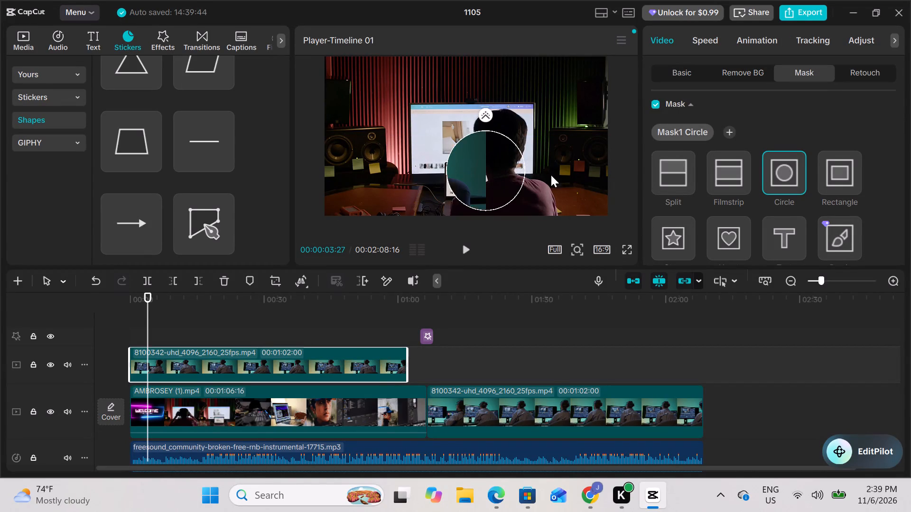
{"action": "left_click_drag", "start_coordinate": [551, 175], "coordinate": [640, 167]}
{"action": "left_click_drag", "start_coordinate": [488, 176], "coordinate": [502, 173]}
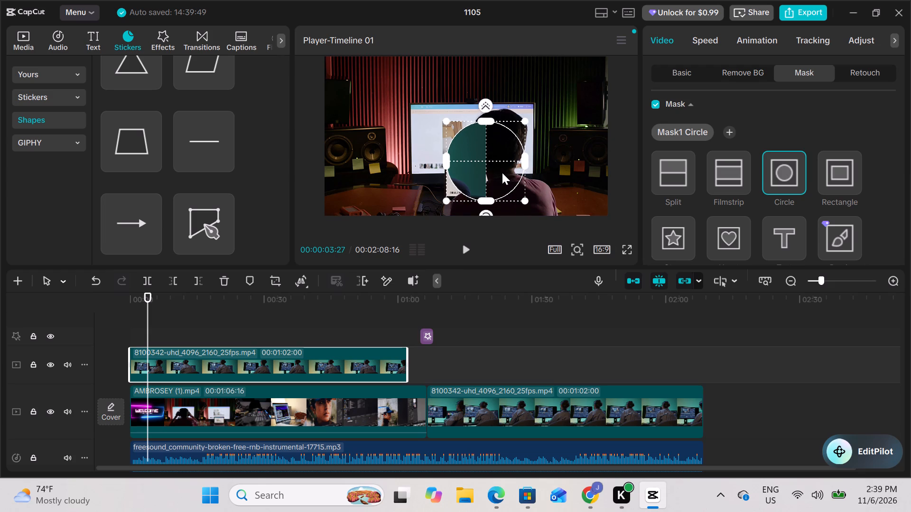
{"action": "left_click_drag", "start_coordinate": [470, 182], "coordinate": [500, 173]}
{"action": "left_click_drag", "start_coordinate": [500, 173], "coordinate": [438, 160]}
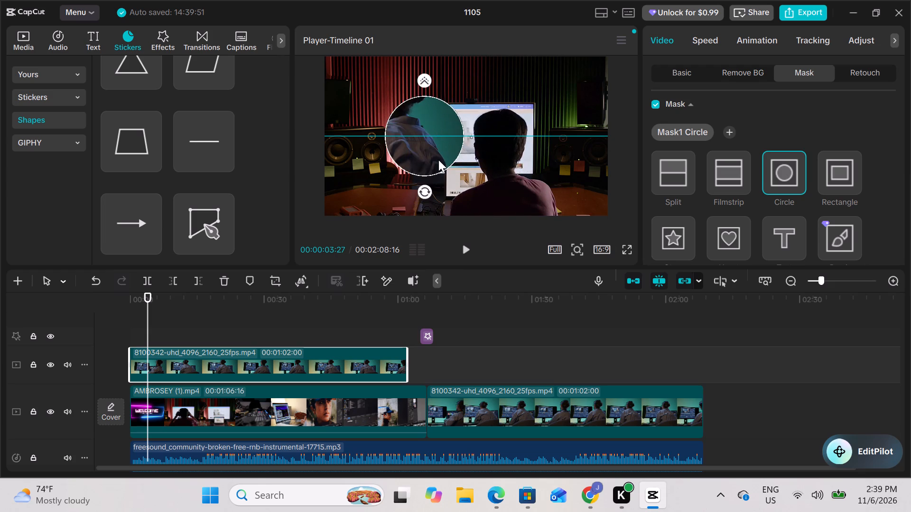
{"action": "left_click_drag", "start_coordinate": [438, 160], "coordinate": [407, 114]}
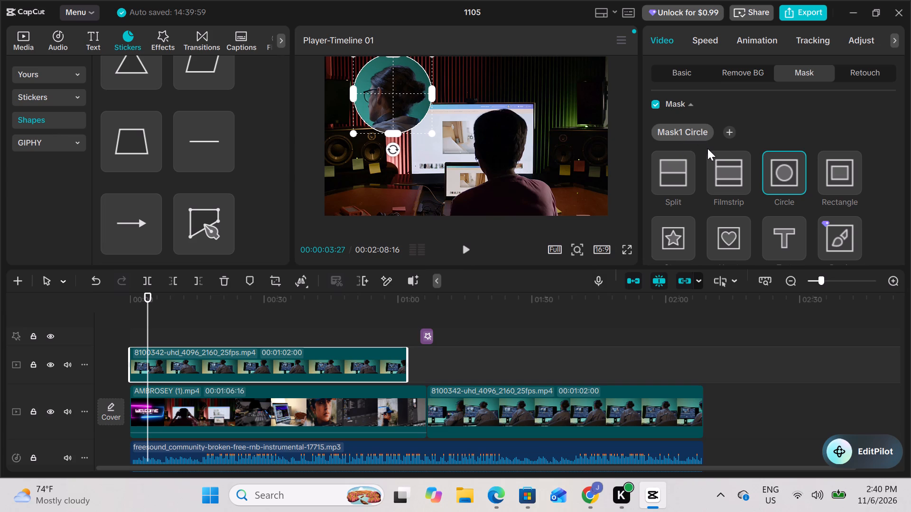
Lower the overlay's circle mask slightly so the circle around the person's head sits fully below the video frame's top edge.
{"action": "left_click", "coordinate": [493, 405]}
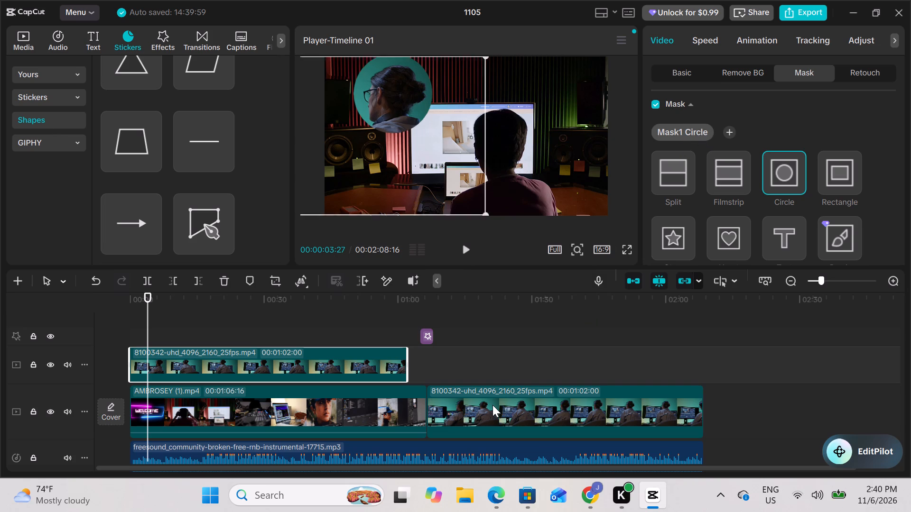
{"action": "left_click_drag", "start_coordinate": [403, 96], "coordinate": [412, 127]}
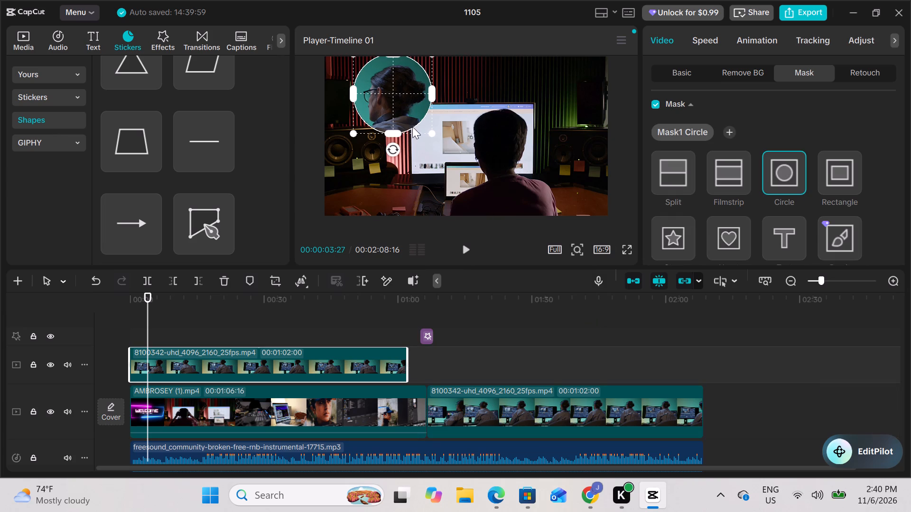
{"action": "left_click_drag", "start_coordinate": [412, 127], "coordinate": [413, 128]}
{"action": "left_click", "coordinate": [503, 406]}
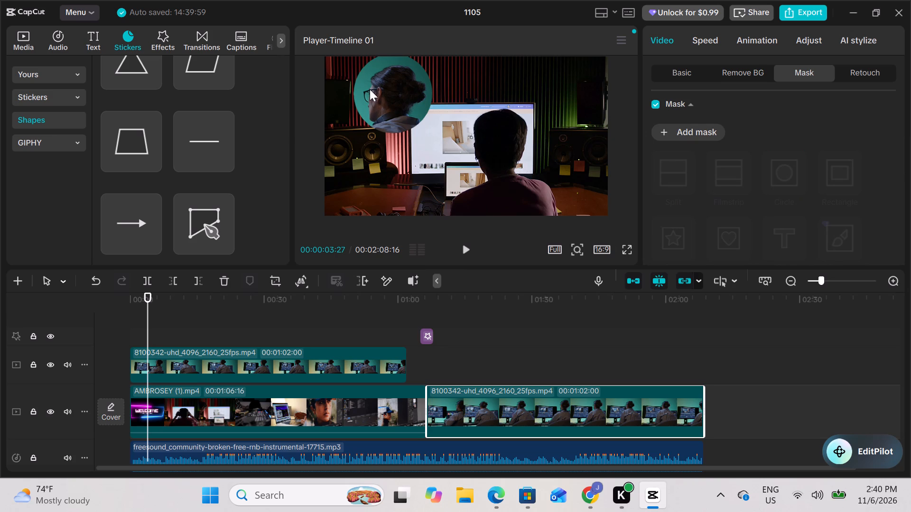
{"action": "left_click_drag", "start_coordinate": [370, 89], "coordinate": [394, 97]}
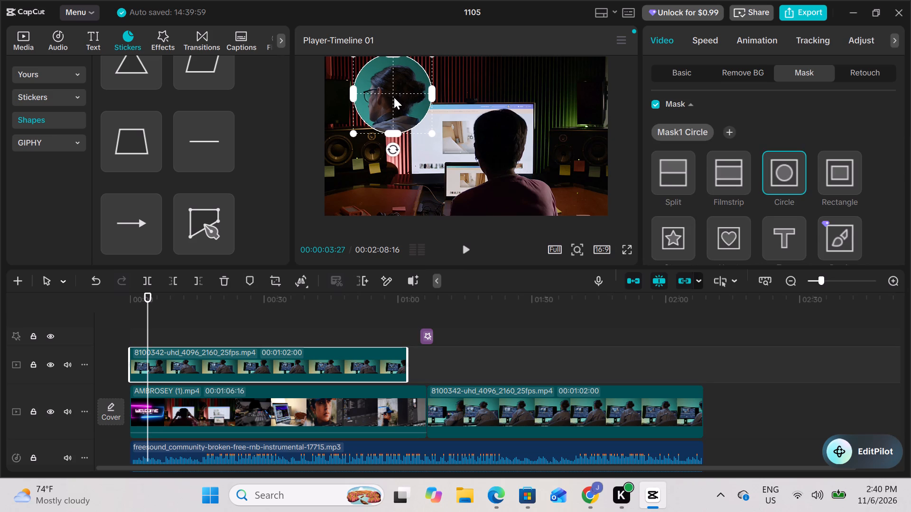
{"action": "left_click", "coordinate": [383, 101]}
{"action": "left_click", "coordinate": [383, 101]}
{"action": "left_click_drag", "start_coordinate": [383, 101], "coordinate": [451, 192]}
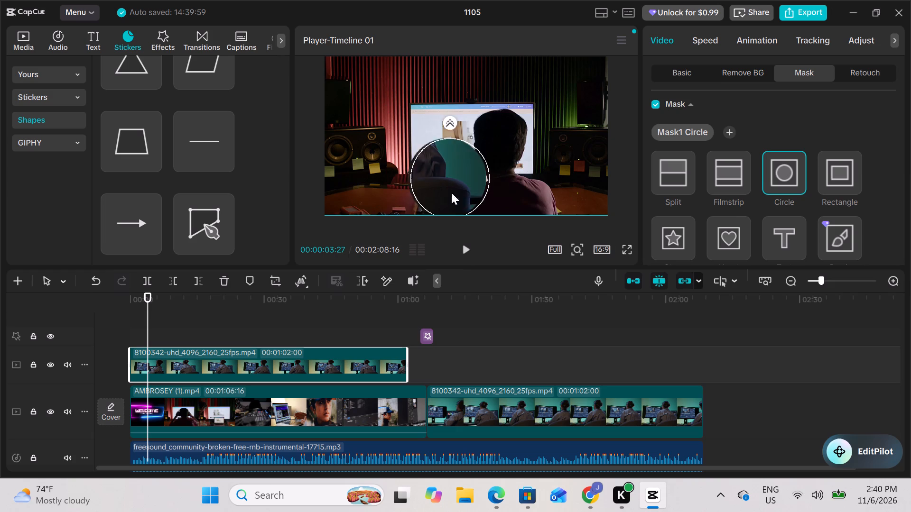
{"action": "left_click_drag", "start_coordinate": [451, 192], "coordinate": [382, 106]}
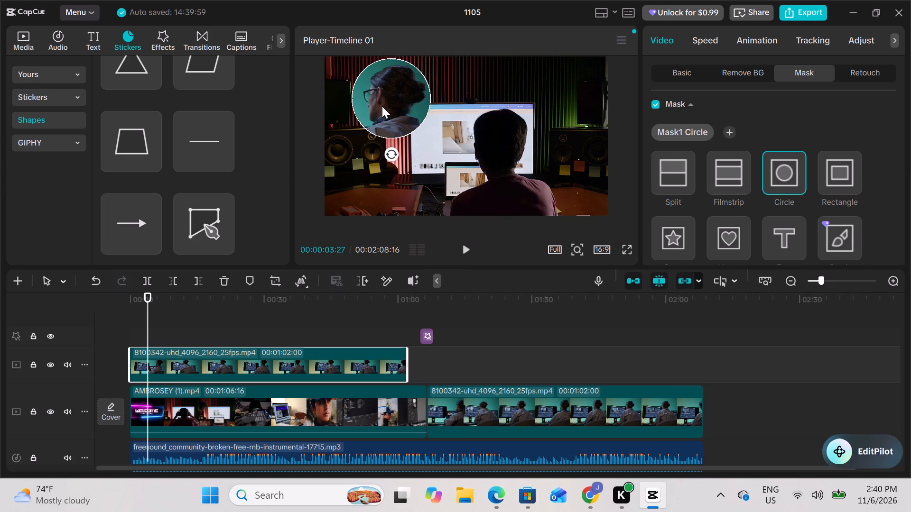
{"action": "left_click_drag", "start_coordinate": [382, 106], "coordinate": [382, 107]}
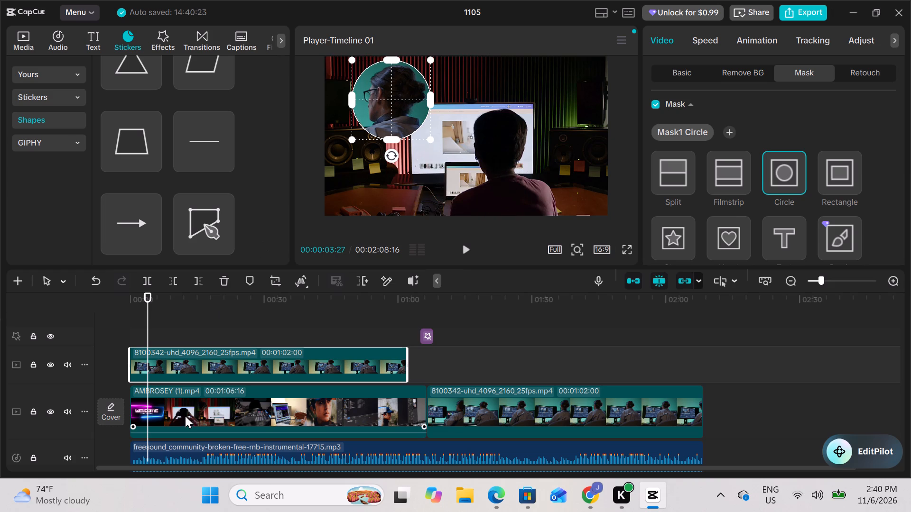
Play the repositioned mask overlay briefly from 00:00:03:27 to 00:00:06:16.
{"action": "left_click", "coordinate": [185, 416]}
{"action": "left_click", "coordinate": [311, 352]}
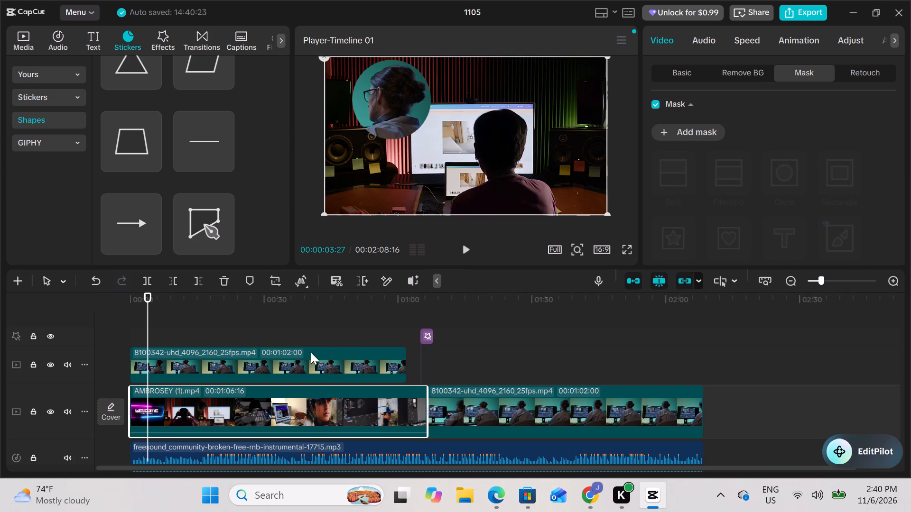
{"action": "left_click", "coordinate": [550, 421]}
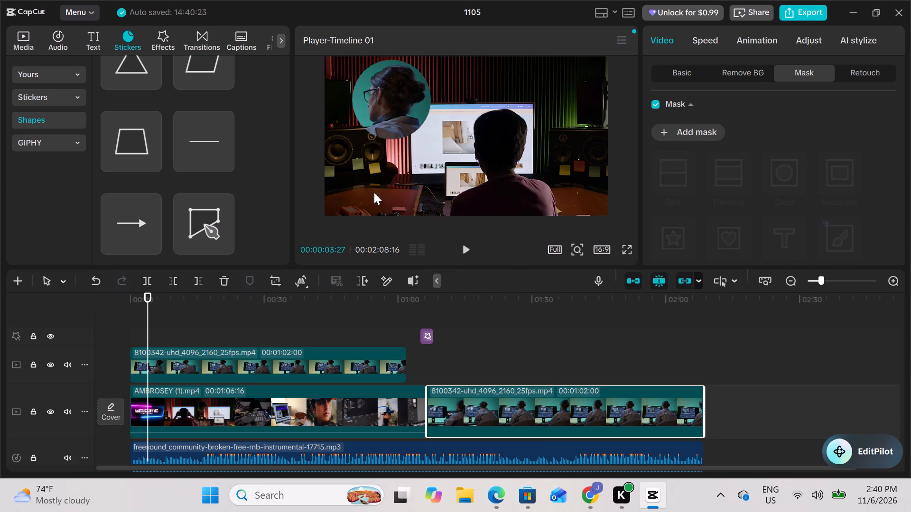
{"action": "left_click", "coordinate": [462, 251]}
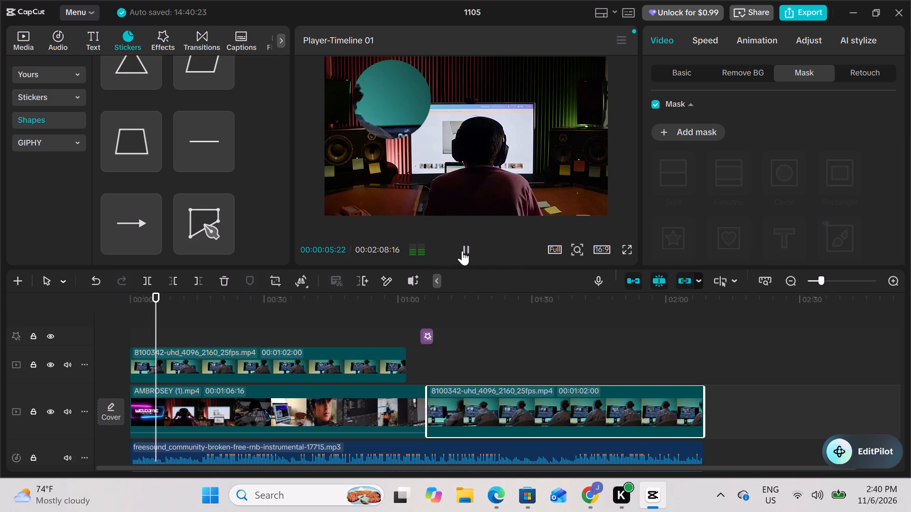
{"action": "left_click", "coordinate": [462, 251]}
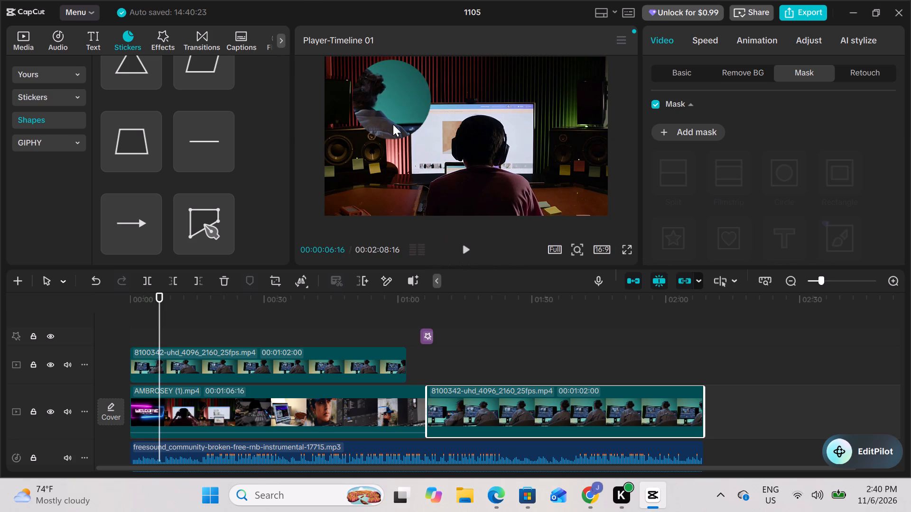
Enlarge the overlay's circle mask in width and height and shift it left to cover the person's head and back.
{"action": "left_click", "coordinate": [393, 124]}
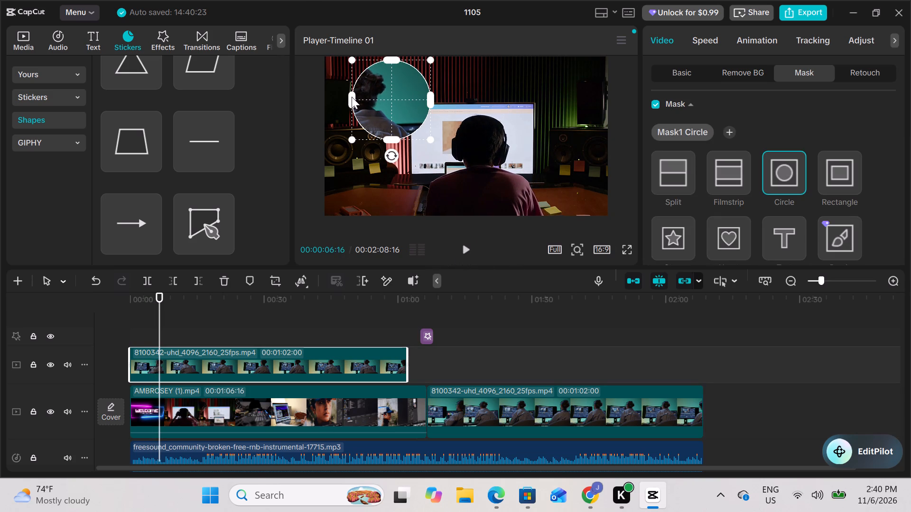
{"action": "left_click_drag", "start_coordinate": [352, 97], "coordinate": [342, 97]}
{"action": "left_click_drag", "start_coordinate": [385, 105], "coordinate": [371, 112]}
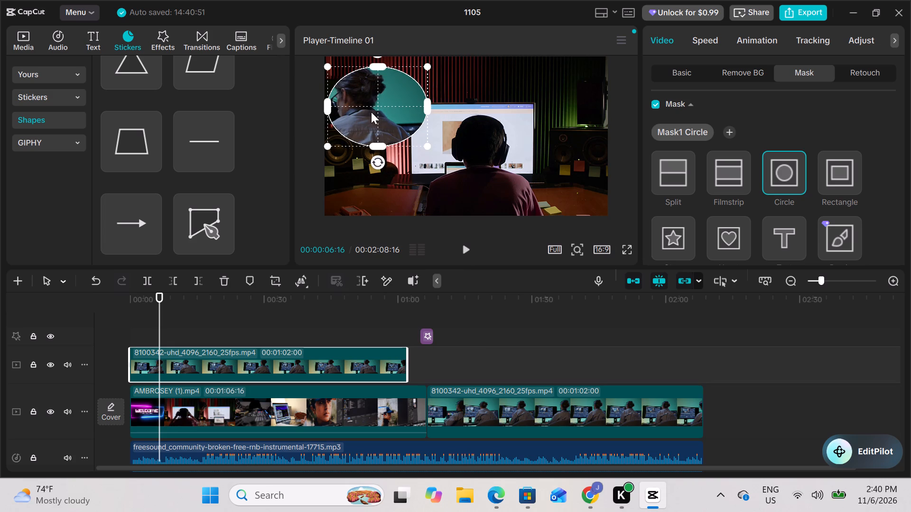
{"action": "left_click_drag", "start_coordinate": [378, 145], "coordinate": [378, 155]}
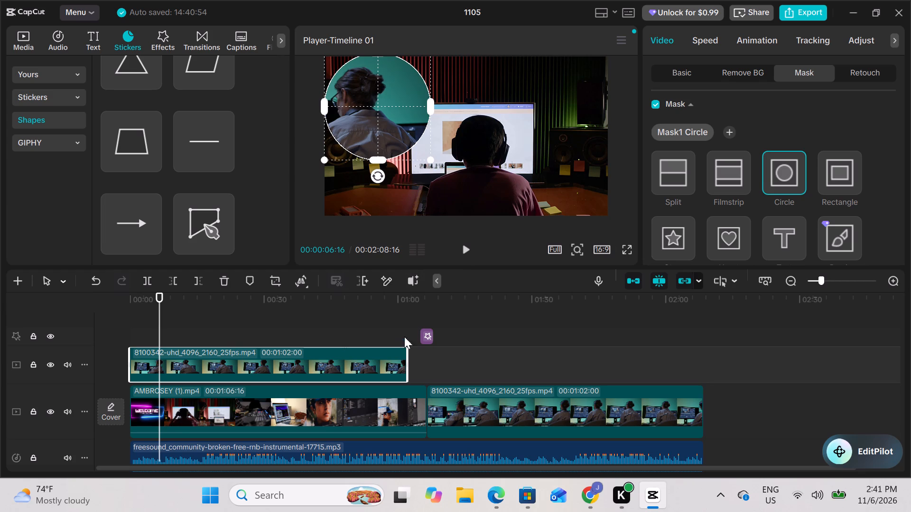
Nudge the enlarged circle mask right and down so the whole circle sits inside the video frame's upper-left corner.
{"action": "left_click", "coordinate": [362, 165]}
{"action": "left_click", "coordinate": [482, 73]}
{"action": "left_click_drag", "start_coordinate": [388, 117], "coordinate": [394, 125]}
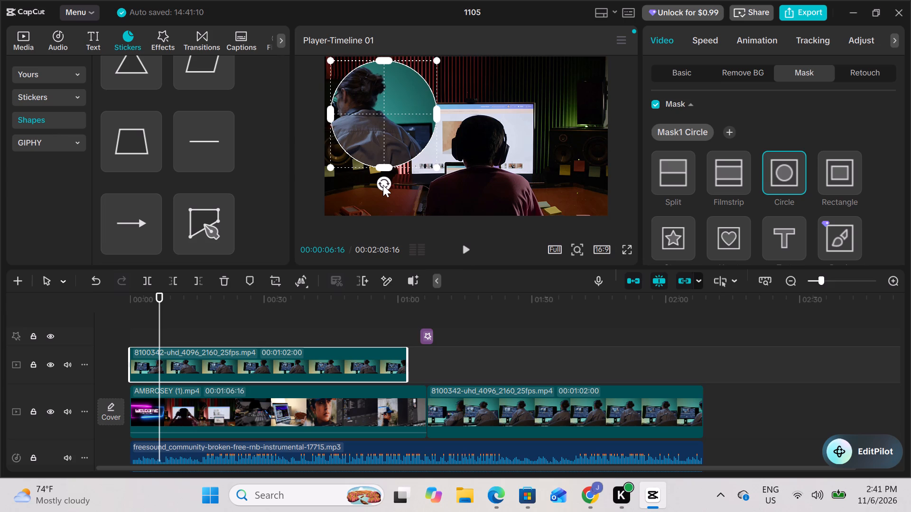
{"action": "left_click", "coordinate": [383, 185]}
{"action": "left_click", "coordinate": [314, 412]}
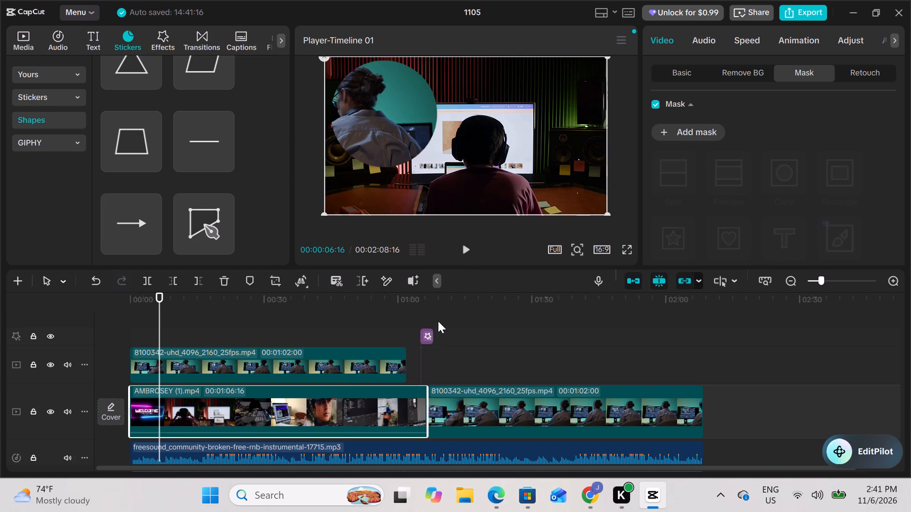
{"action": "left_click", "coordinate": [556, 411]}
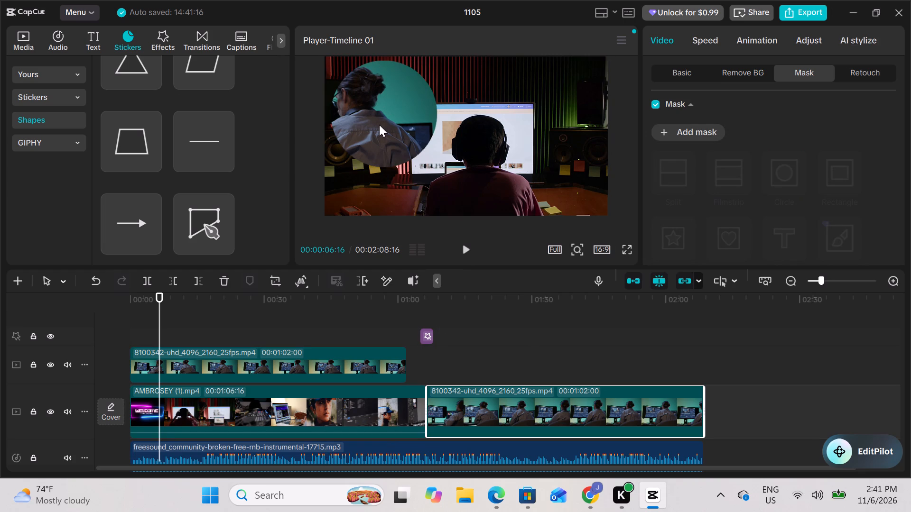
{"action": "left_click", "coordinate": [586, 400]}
Scrub the timeline from 00:00:06:16 past the overlay's end into the second clip, stopping at about 00:01:11.
{"action": "left_click_drag", "start_coordinate": [158, 328], "coordinate": [328, 301]}
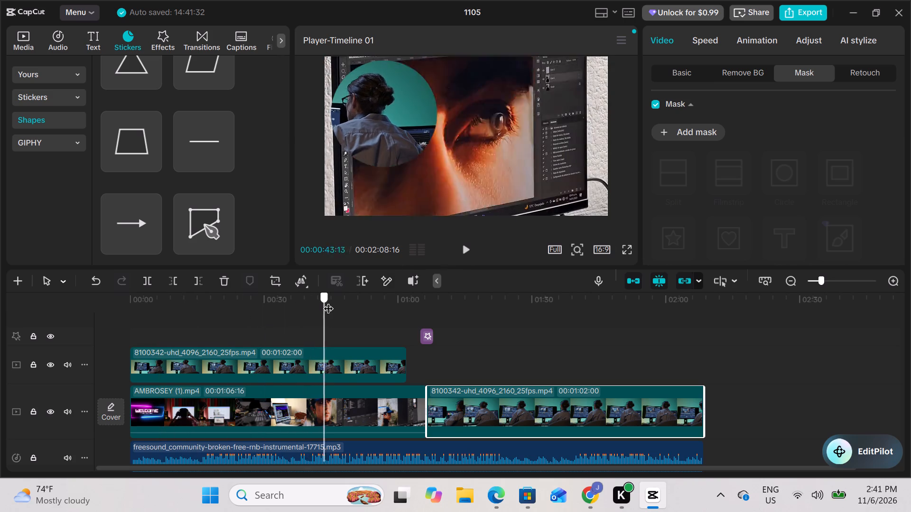
{"action": "left_click_drag", "start_coordinate": [328, 301], "coordinate": [375, 314]}
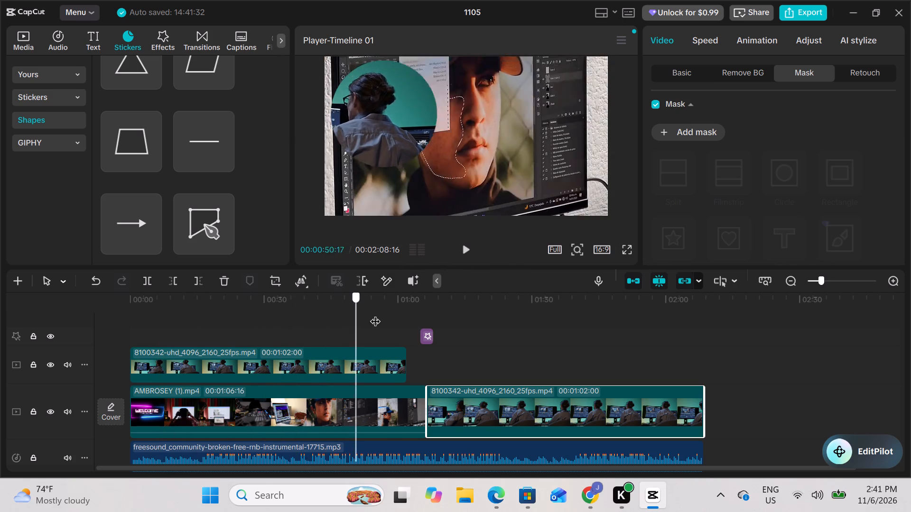
{"action": "left_click_drag", "start_coordinate": [375, 314], "coordinate": [467, 315]}
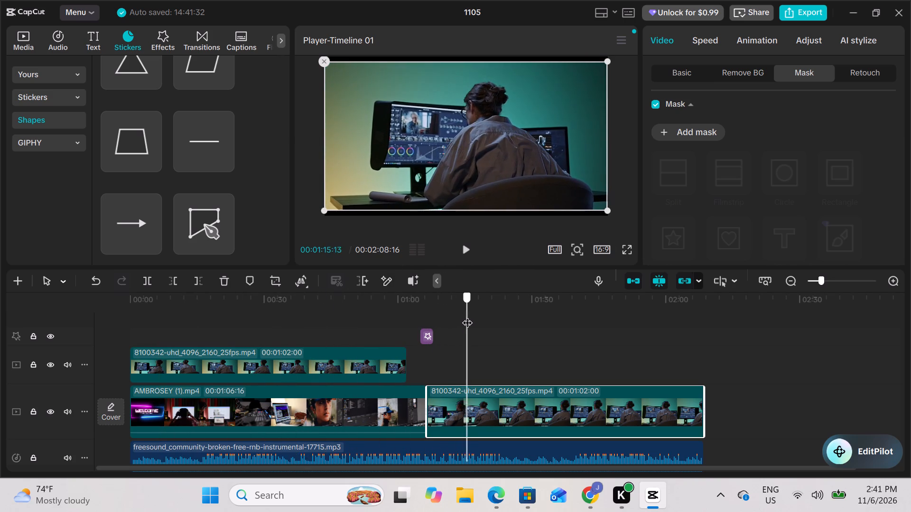
{"action": "left_click_drag", "start_coordinate": [467, 315], "coordinate": [436, 304]}
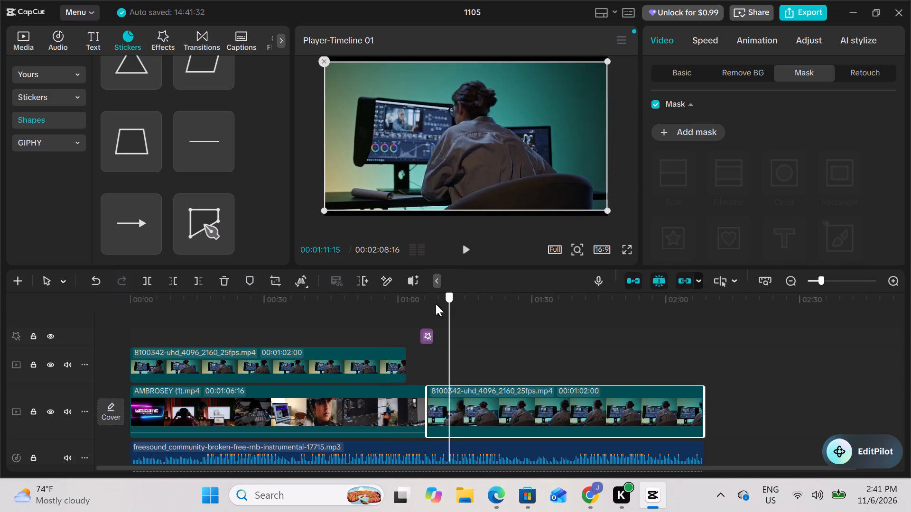
Duplicate the circle-masked overlay clip and place the copy on the same track, starting directly at the first overlay's end.
{"action": "left_click_drag", "start_coordinate": [436, 304], "coordinate": [387, 293]}
{"action": "left_click", "coordinate": [387, 293]}
{"action": "left_click", "coordinate": [401, 360]}
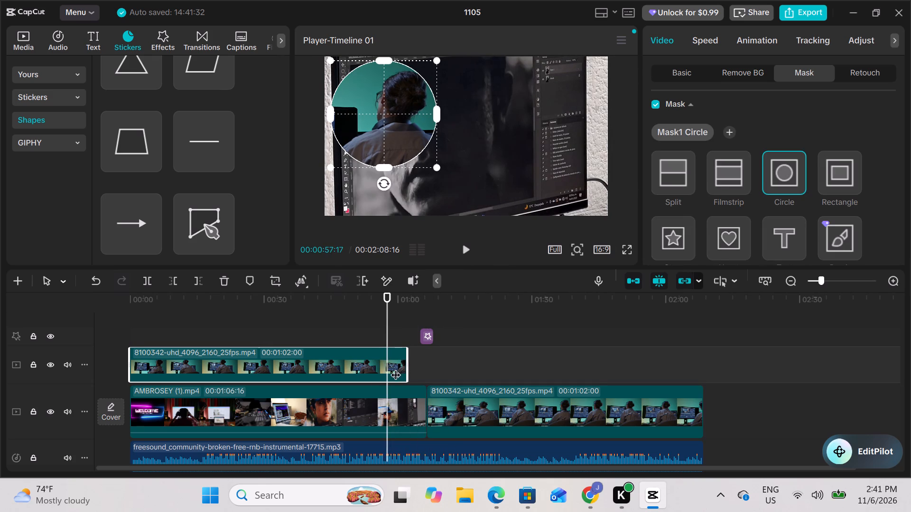
{"action": "right_click", "coordinate": [324, 359]}
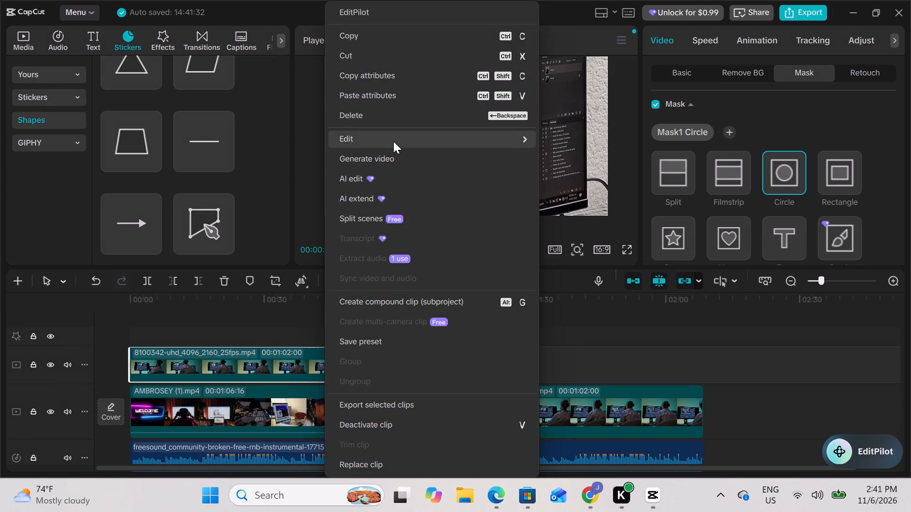
{"action": "left_click", "coordinate": [348, 37]}
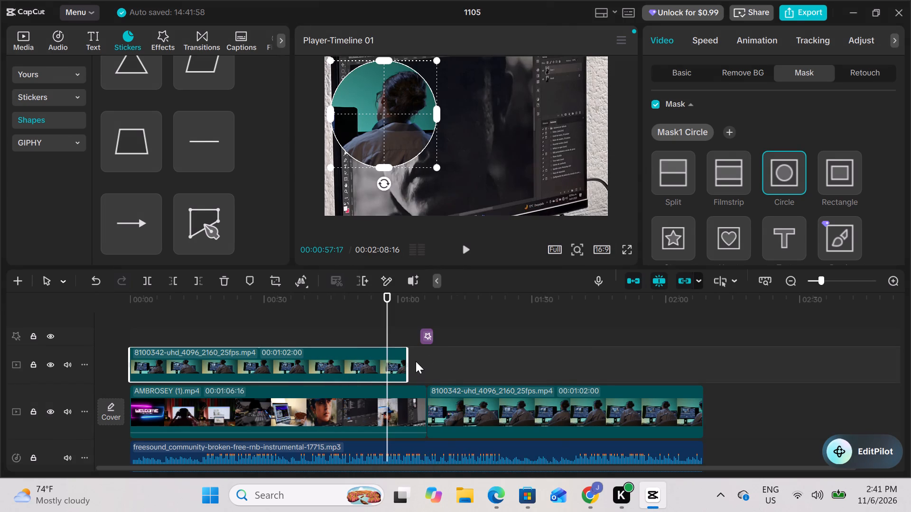
{"action": "left_click", "coordinate": [409, 356]}
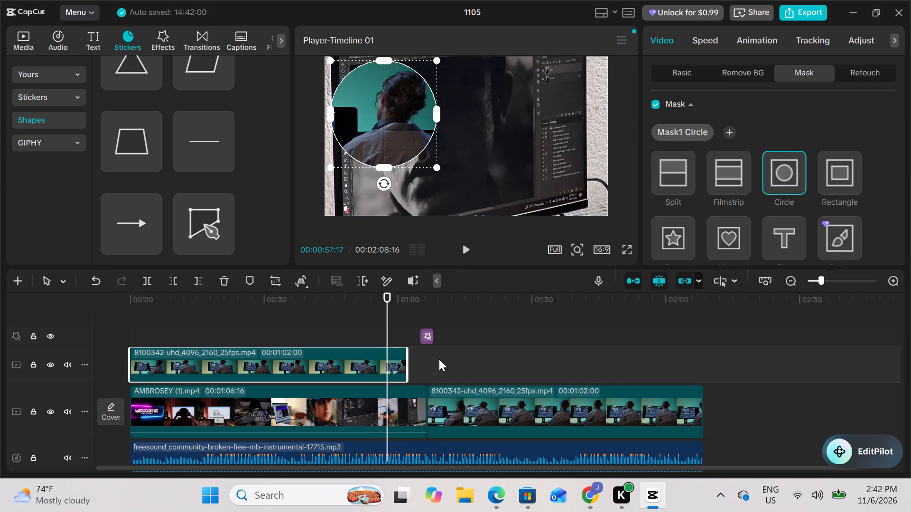
{"action": "left_click", "coordinate": [439, 359]}
{"action": "key", "text": "ctrl+v"}
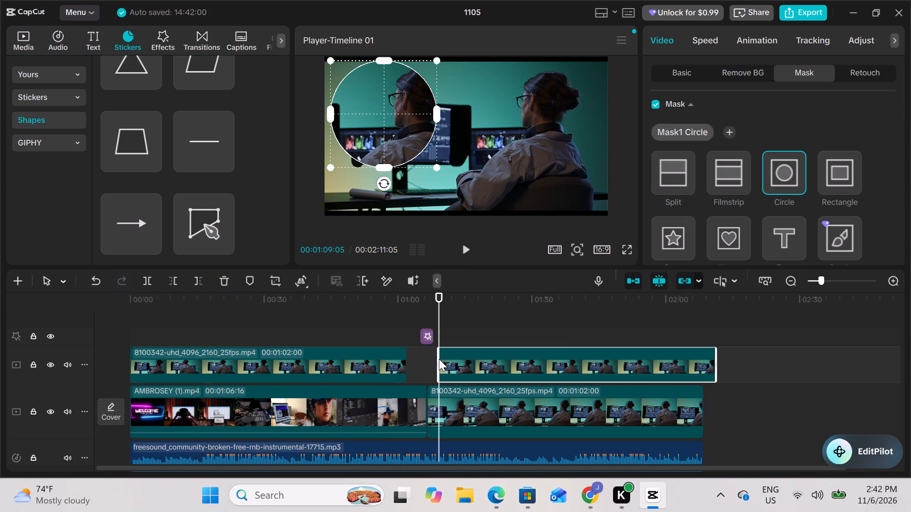
{"action": "left_click_drag", "start_coordinate": [465, 360], "coordinate": [436, 362]}
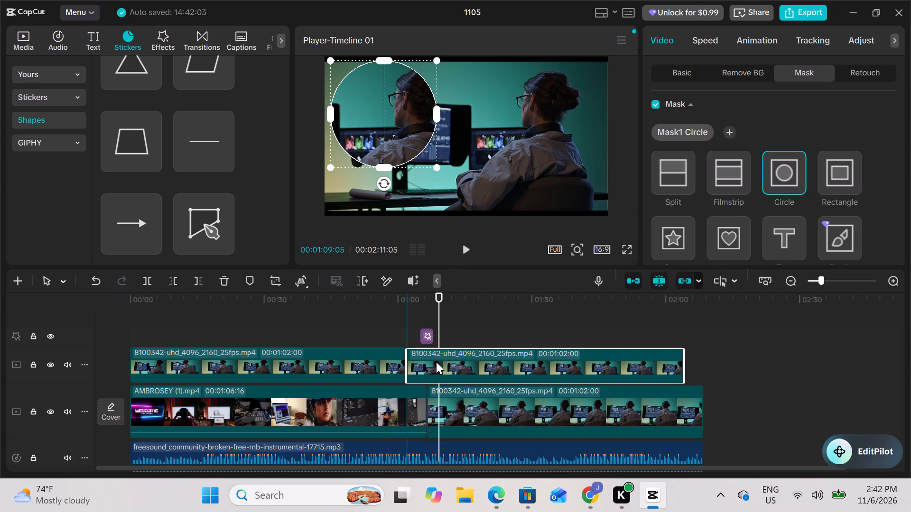
{"action": "left_click_drag", "start_coordinate": [436, 362], "coordinate": [434, 362]}
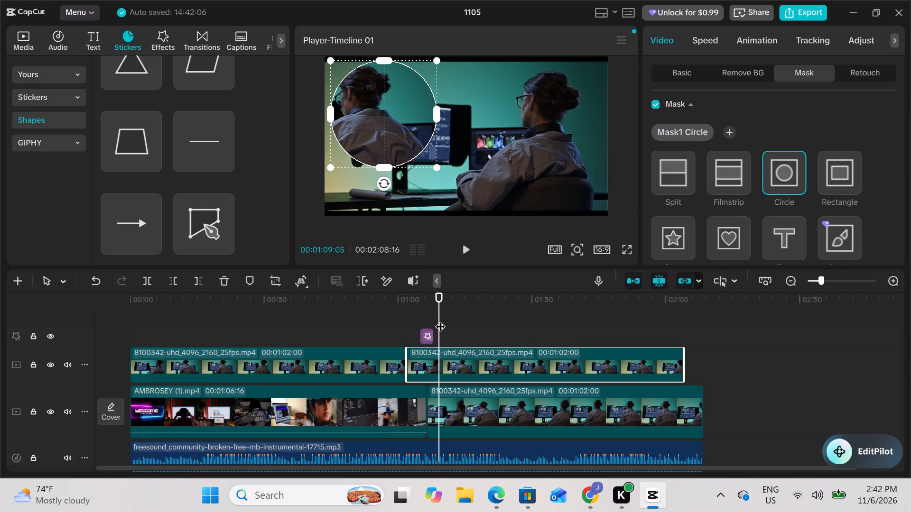
Position the playhead at the overlay join, 00:01:02:00, and add the Straight Zoom transition between the two main-track clips.
{"action": "left_click_drag", "start_coordinate": [440, 315], "coordinate": [405, 315]}
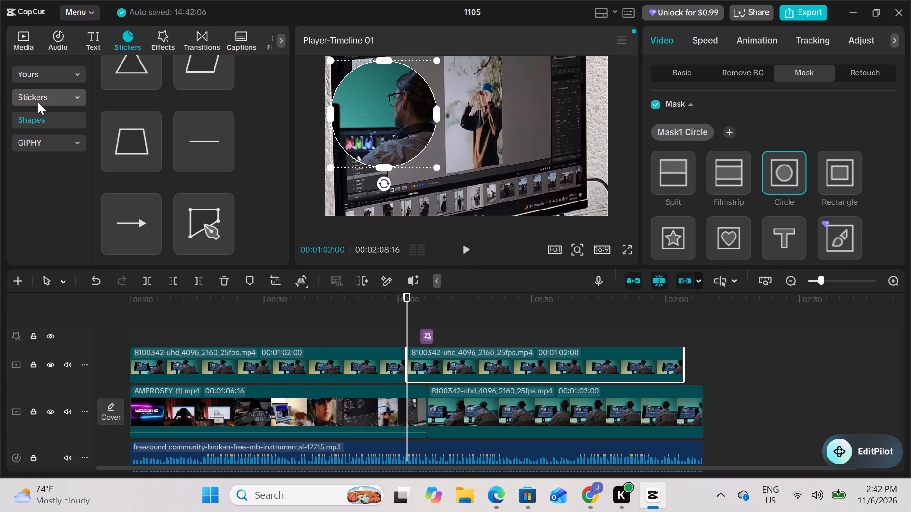
{"action": "left_click", "coordinate": [193, 33]}
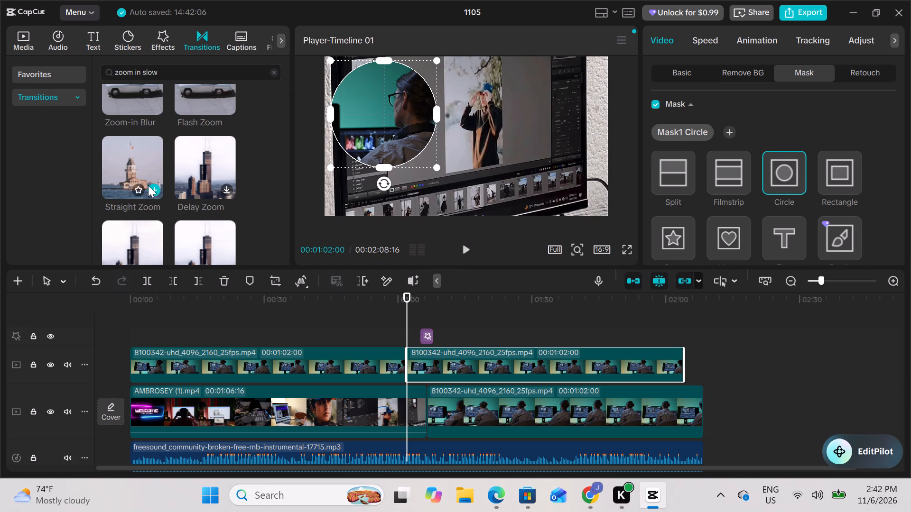
{"action": "left_click", "coordinate": [151, 189]}
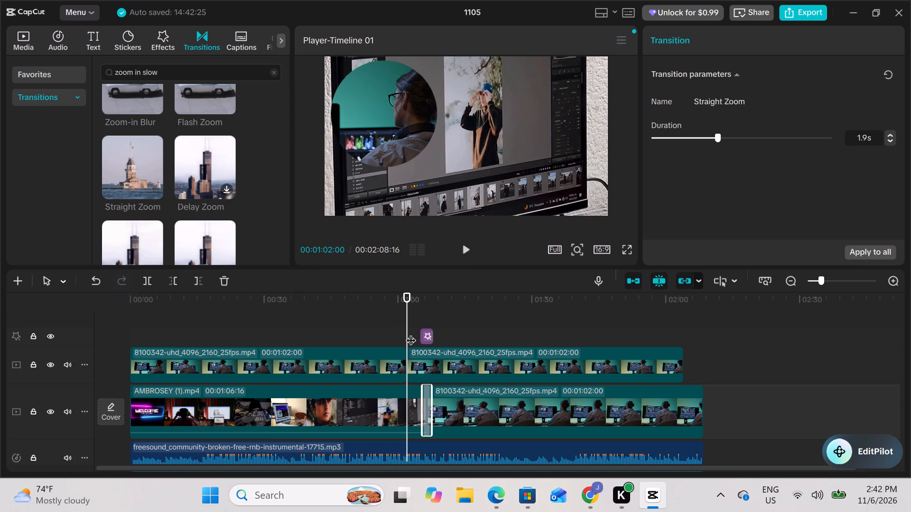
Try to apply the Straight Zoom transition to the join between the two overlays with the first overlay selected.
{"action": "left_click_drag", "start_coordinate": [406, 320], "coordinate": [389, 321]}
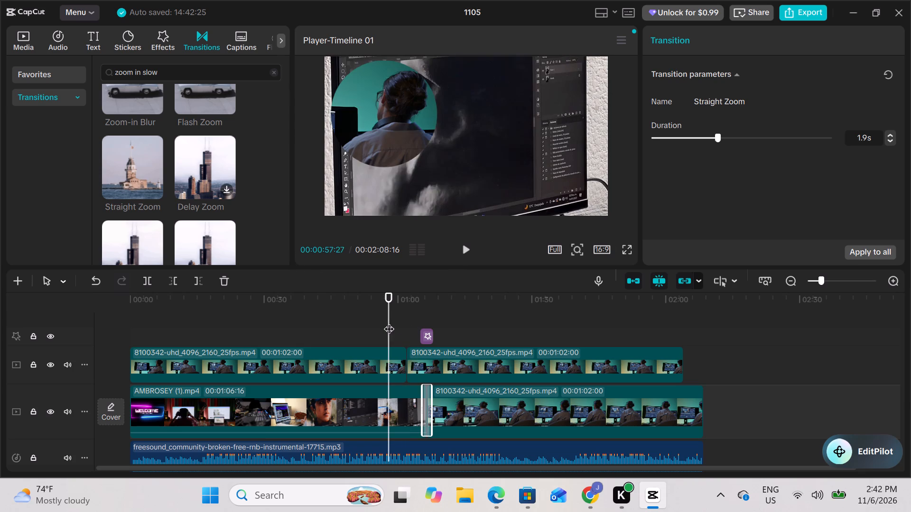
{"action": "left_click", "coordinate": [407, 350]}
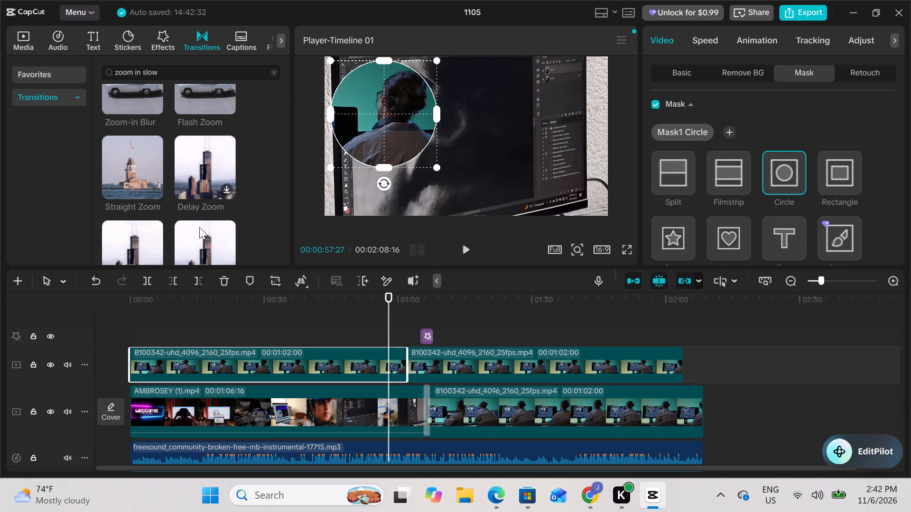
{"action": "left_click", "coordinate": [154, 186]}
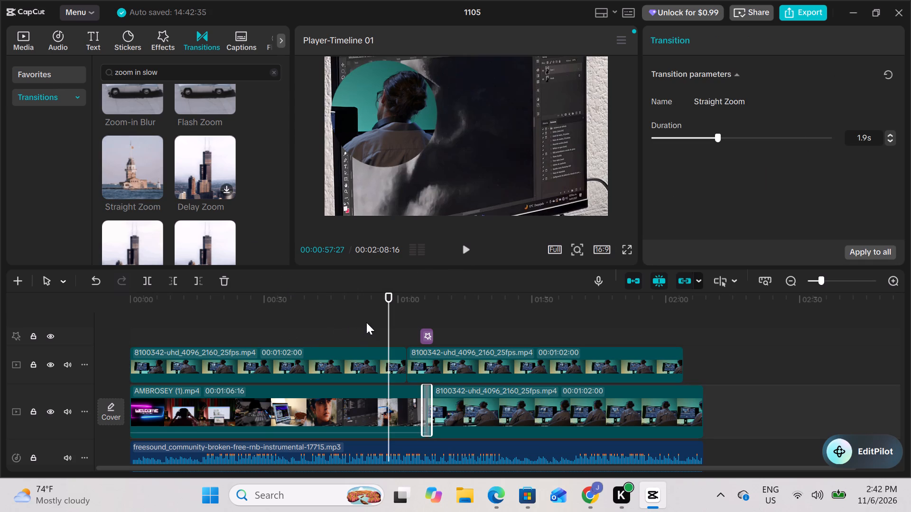
Play the edit from the start to about 00:00:22 and scrub through both overlays to 00:01:49:11 to review them.
{"action": "left_click_drag", "start_coordinate": [390, 320], "coordinate": [415, 319]}
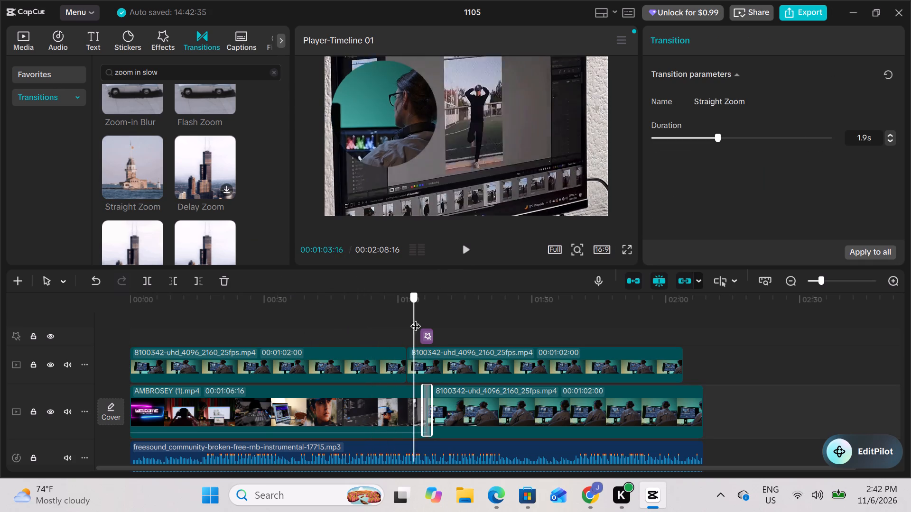
{"action": "left_click_drag", "start_coordinate": [415, 319], "coordinate": [384, 320]}
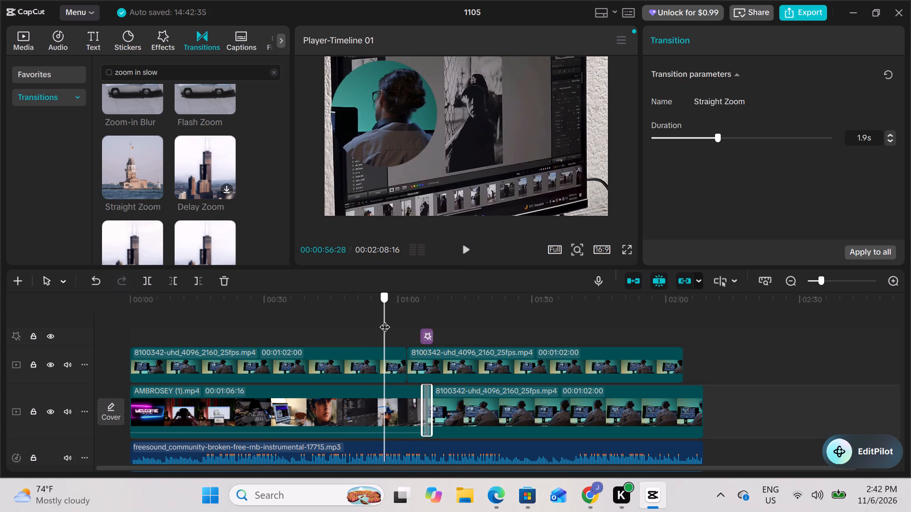
{"action": "left_click_drag", "start_coordinate": [384, 320], "coordinate": [385, 320]}
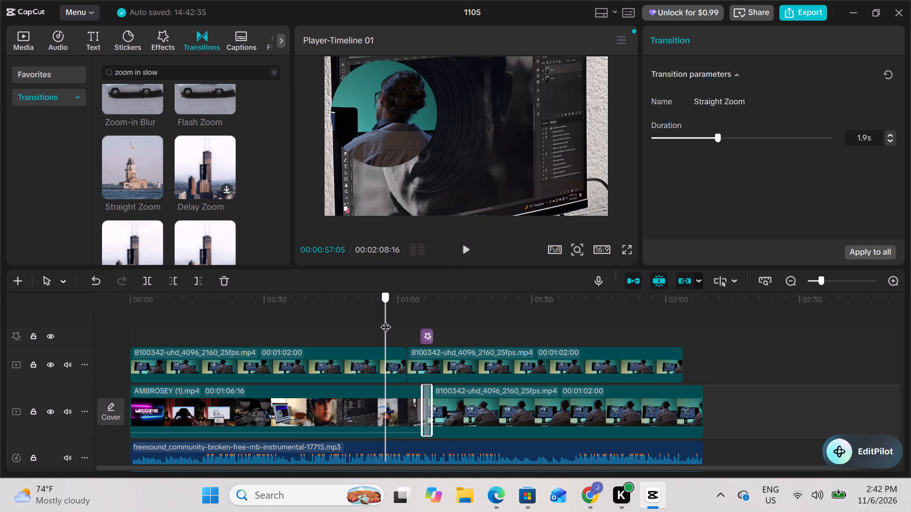
{"action": "left_click_drag", "start_coordinate": [385, 320], "coordinate": [120, 300]}
{"action": "left_click", "coordinate": [465, 248]}
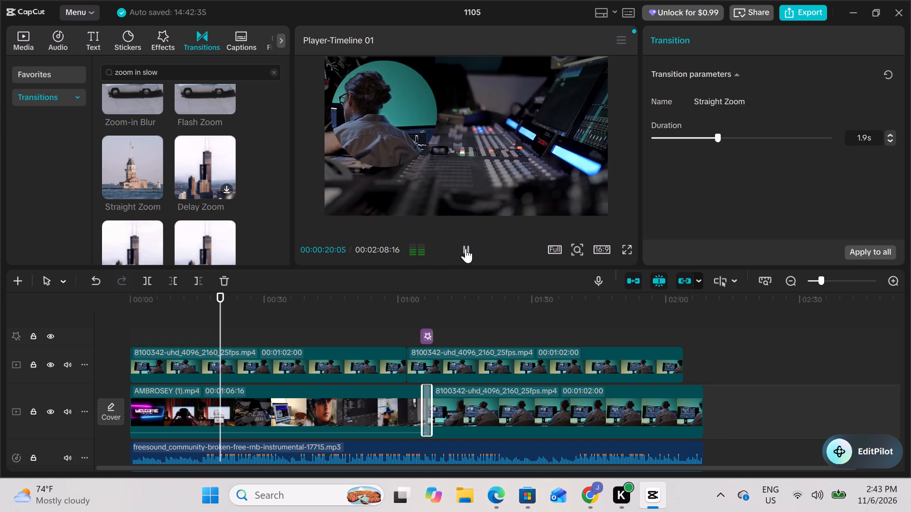
{"action": "left_click", "coordinate": [466, 248]}
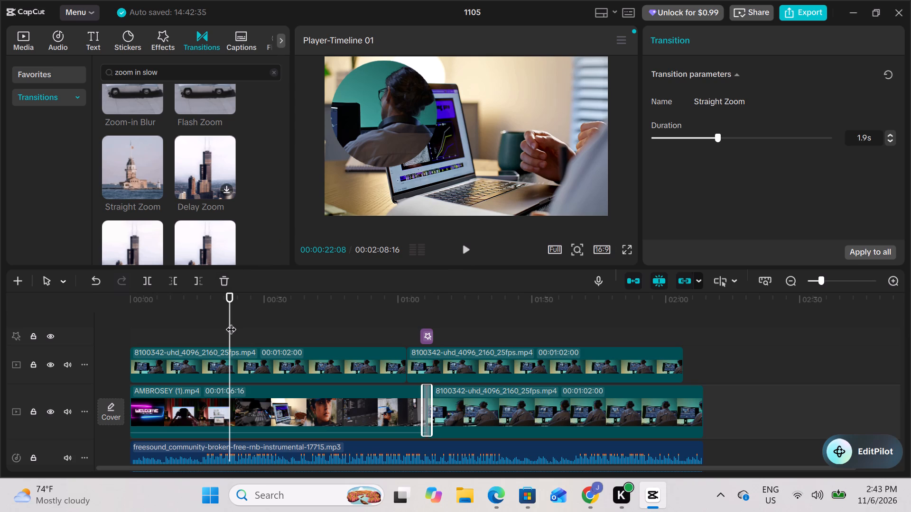
{"action": "left_click_drag", "start_coordinate": [231, 322], "coordinate": [388, 319]}
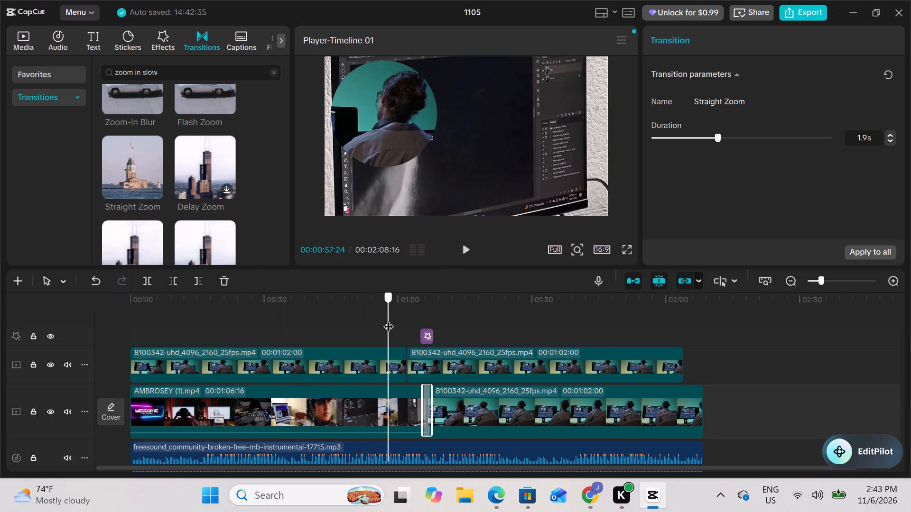
{"action": "left_click_drag", "start_coordinate": [388, 319], "coordinate": [629, 326]}
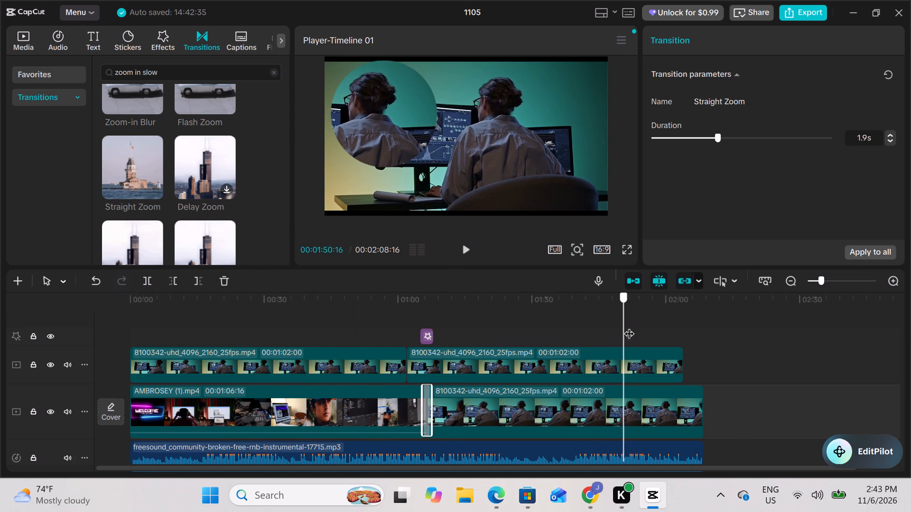
{"action": "left_click_drag", "start_coordinate": [629, 326], "coordinate": [439, 332]}
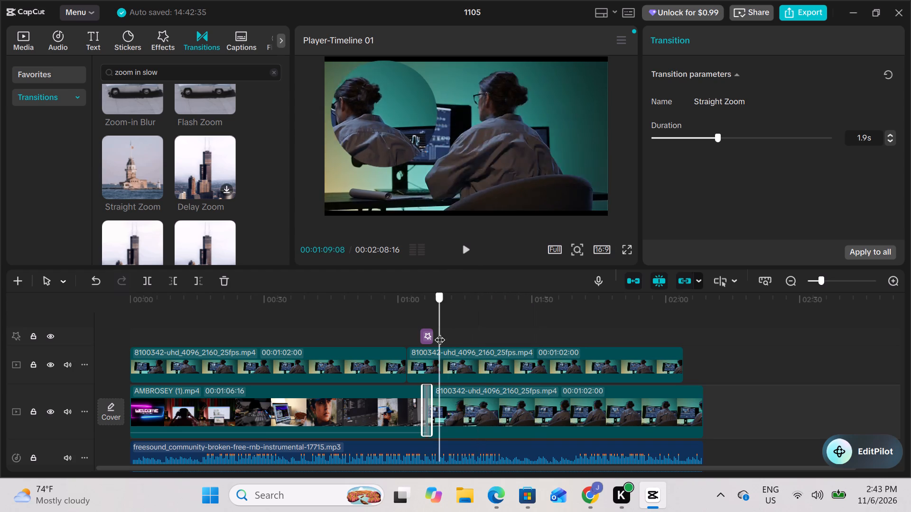
{"action": "left_click_drag", "start_coordinate": [439, 332], "coordinate": [585, 332]}
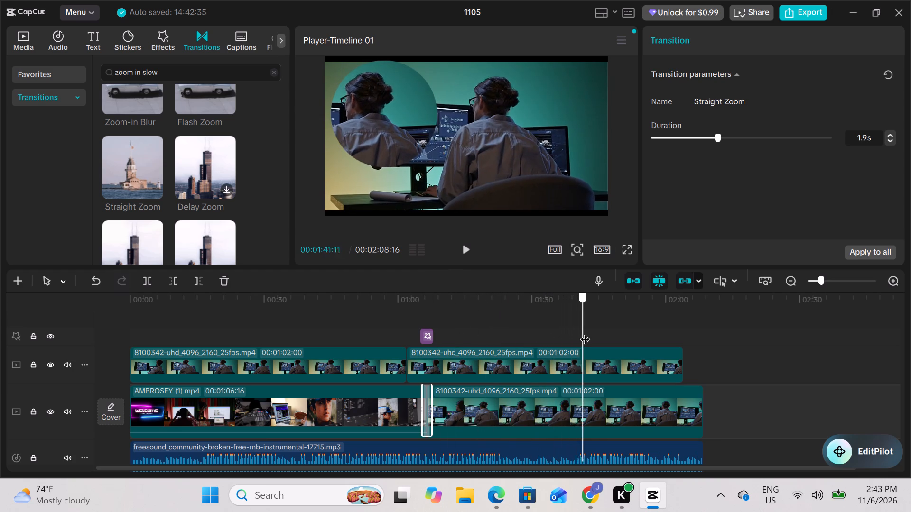
{"action": "left_click_drag", "start_coordinate": [585, 332], "coordinate": [618, 346]}
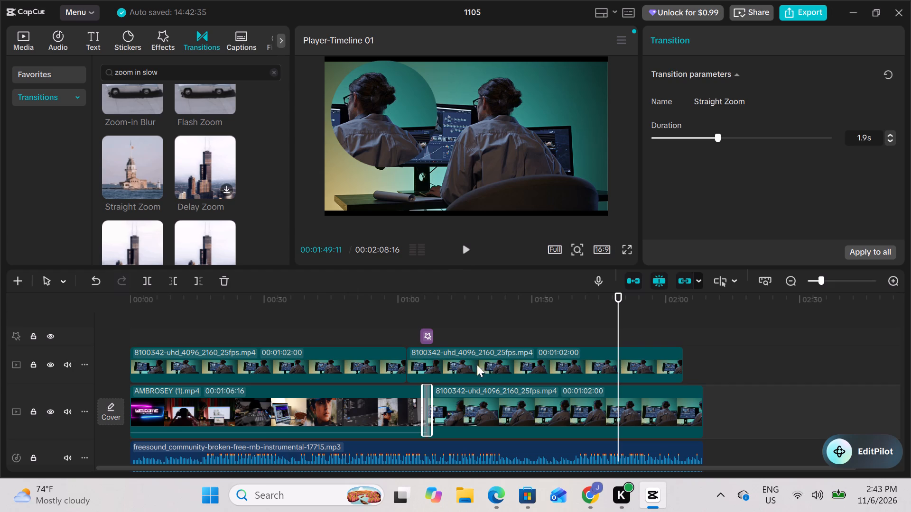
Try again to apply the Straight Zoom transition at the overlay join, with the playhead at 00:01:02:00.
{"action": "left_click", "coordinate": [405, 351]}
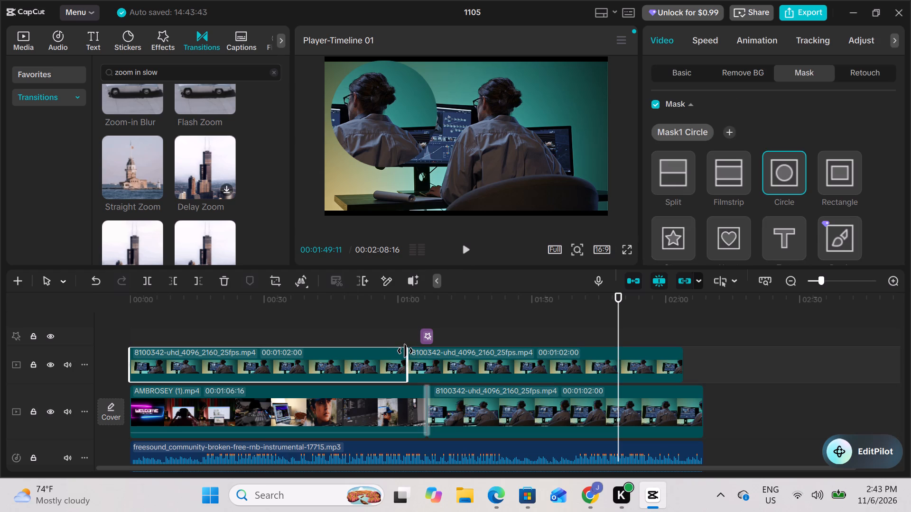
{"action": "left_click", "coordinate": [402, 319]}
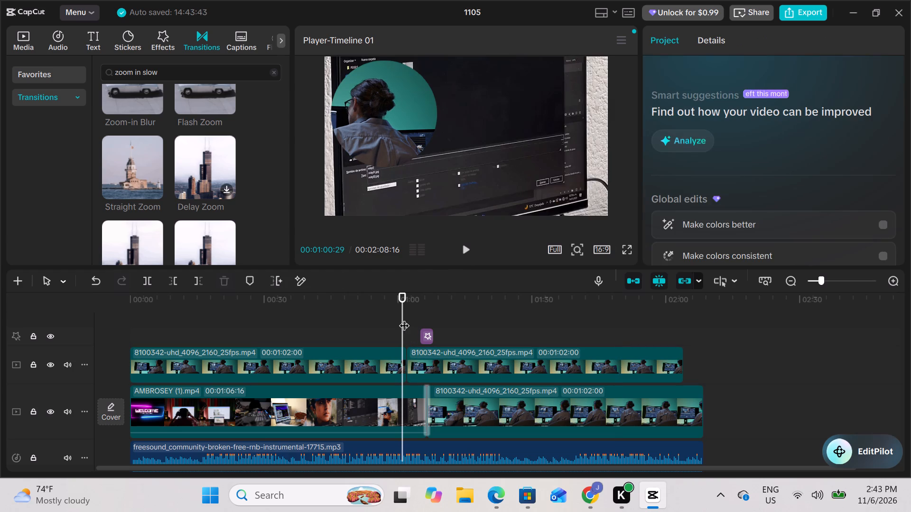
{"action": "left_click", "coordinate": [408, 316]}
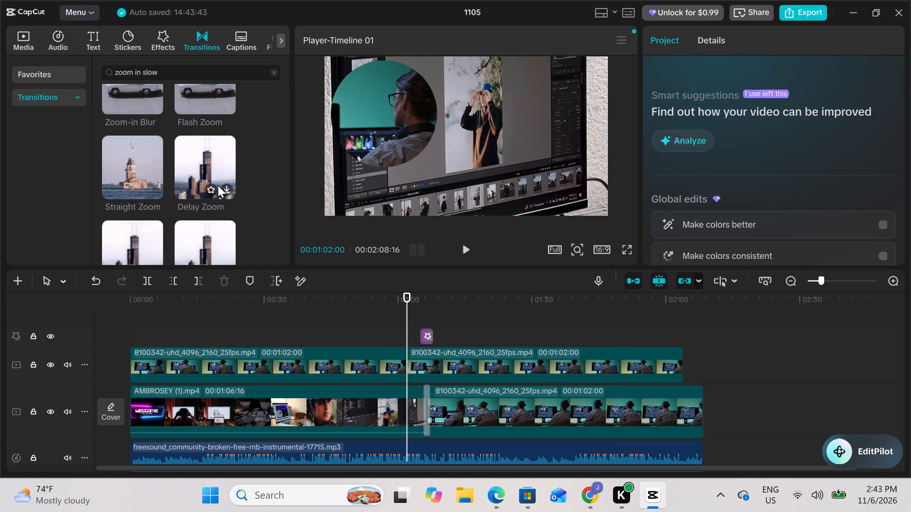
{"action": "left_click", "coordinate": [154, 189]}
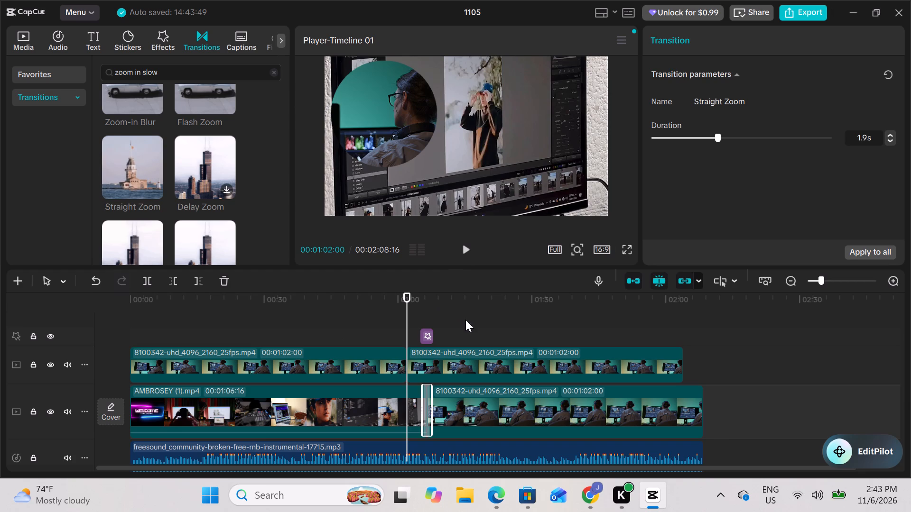
With the playhead at the start, move the first circle-masked overlay from the frame's upper-left area to its lower-right corner.
{"action": "left_click", "coordinate": [371, 141]}
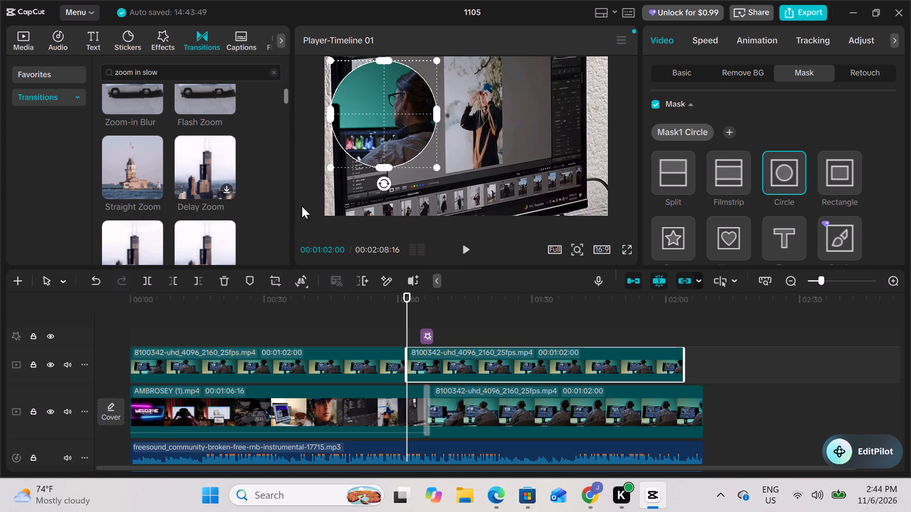
{"action": "left_click_drag", "start_coordinate": [409, 307], "coordinate": [129, 331]}
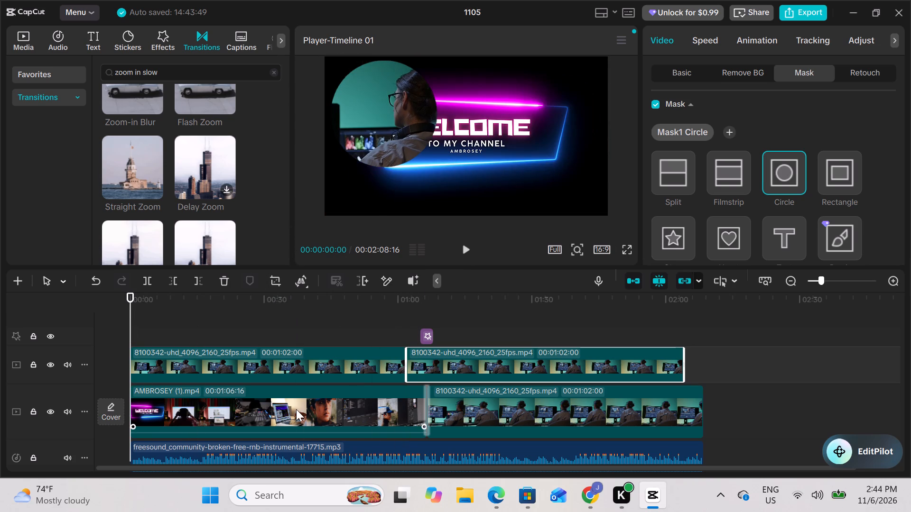
{"action": "scroll", "coordinate": [131, 228], "scroll_direction": "down", "scroll_amount": 1}
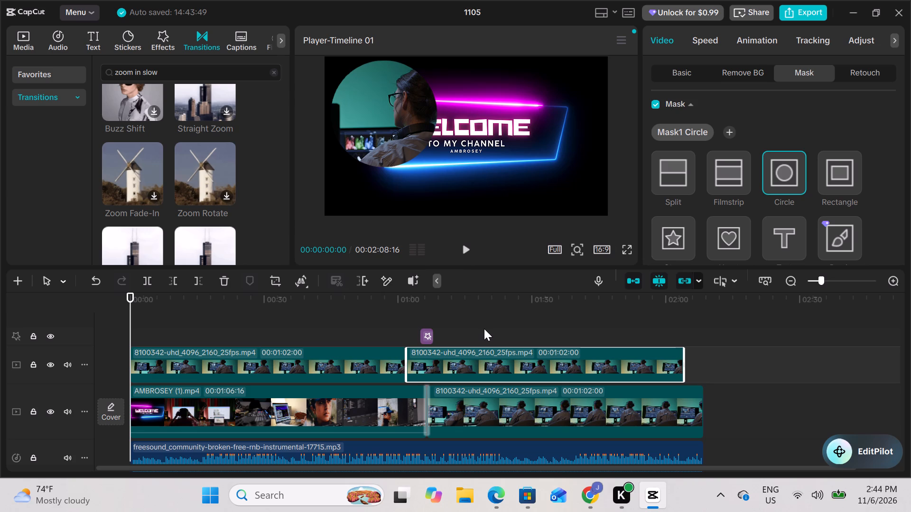
{"action": "left_click_drag", "start_coordinate": [382, 118], "coordinate": [382, 119]}
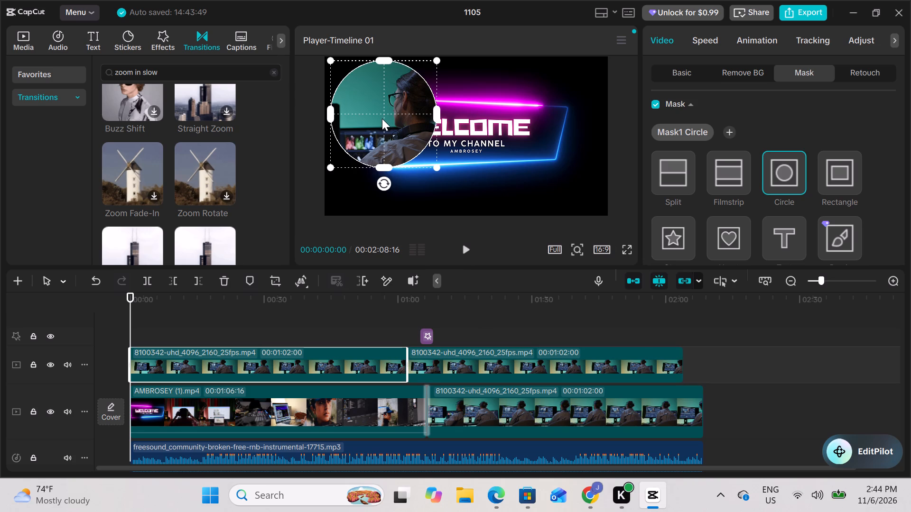
{"action": "left_click_drag", "start_coordinate": [382, 119], "coordinate": [384, 197]}
{"action": "left_click", "coordinate": [703, 36]}
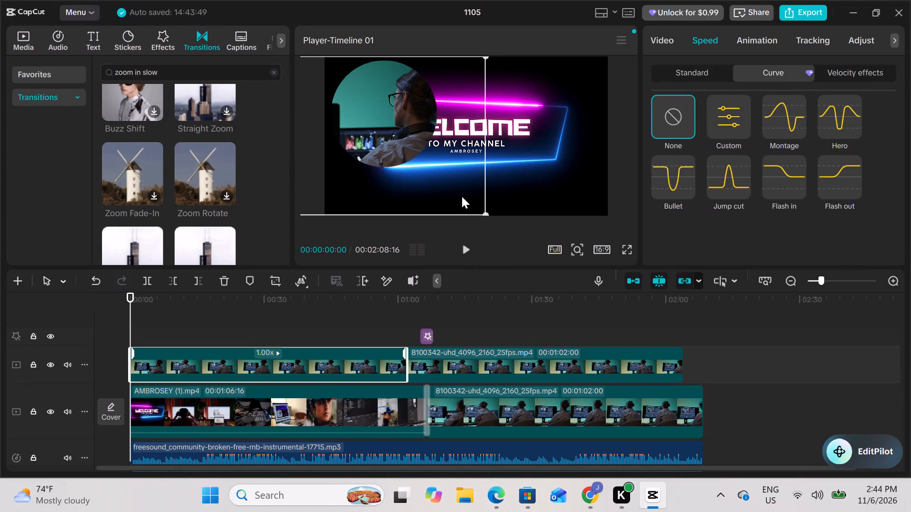
{"action": "left_click_drag", "start_coordinate": [452, 183], "coordinate": [500, 193]}
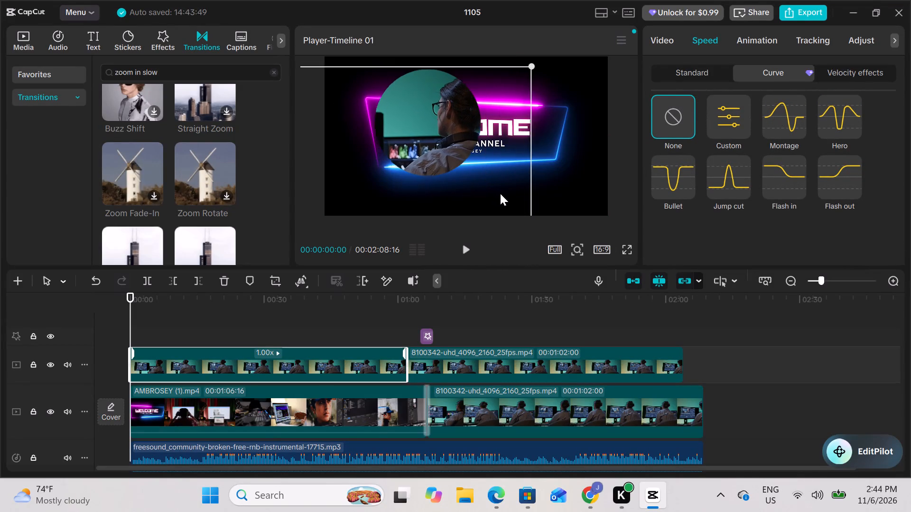
{"action": "left_click_drag", "start_coordinate": [500, 193], "coordinate": [530, 184]}
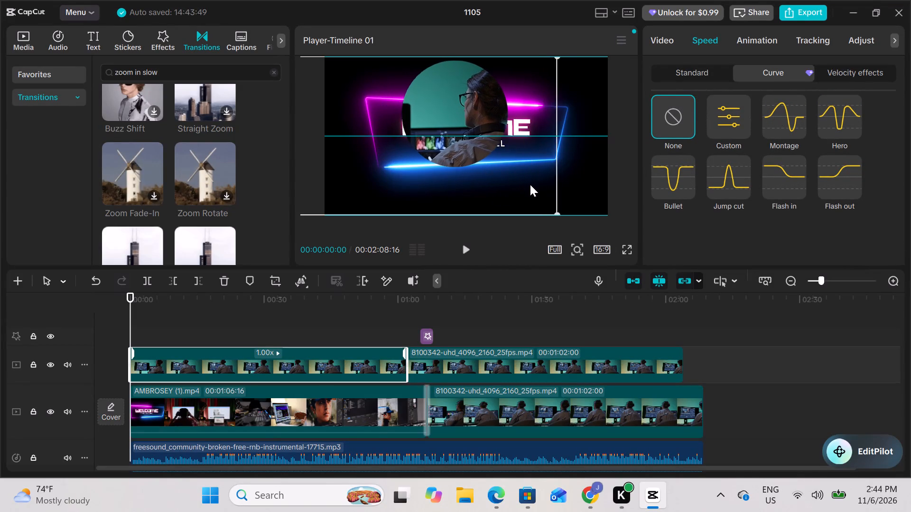
{"action": "left_click_drag", "start_coordinate": [530, 184], "coordinate": [619, 213]}
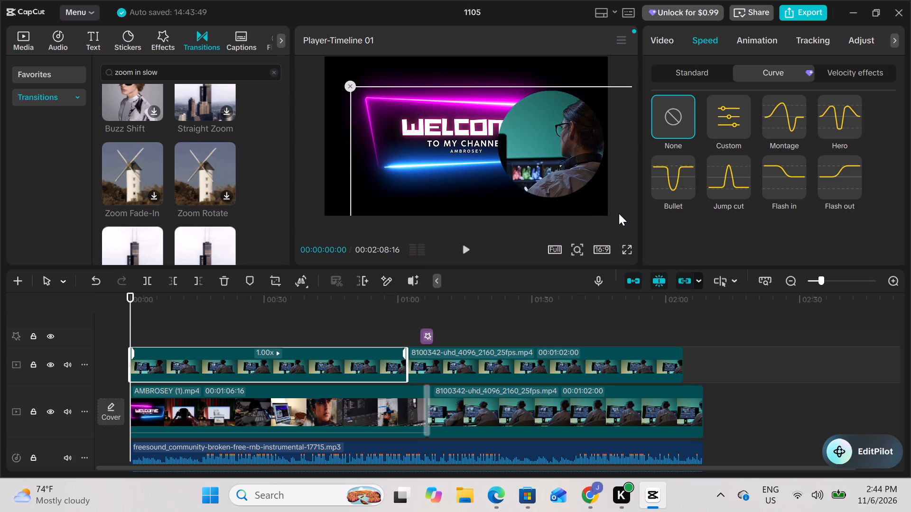
{"action": "left_click_drag", "start_coordinate": [619, 213], "coordinate": [609, 235]}
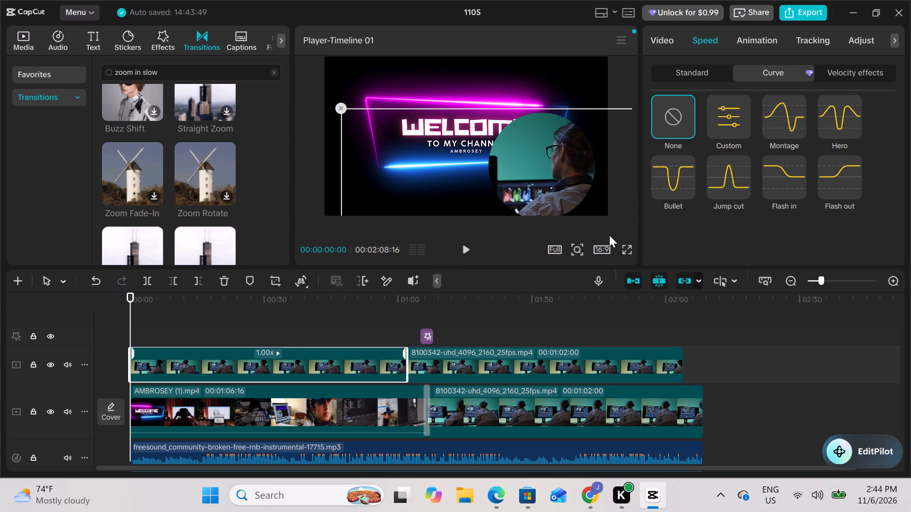
{"action": "left_click_drag", "start_coordinate": [609, 235], "coordinate": [615, 234]}
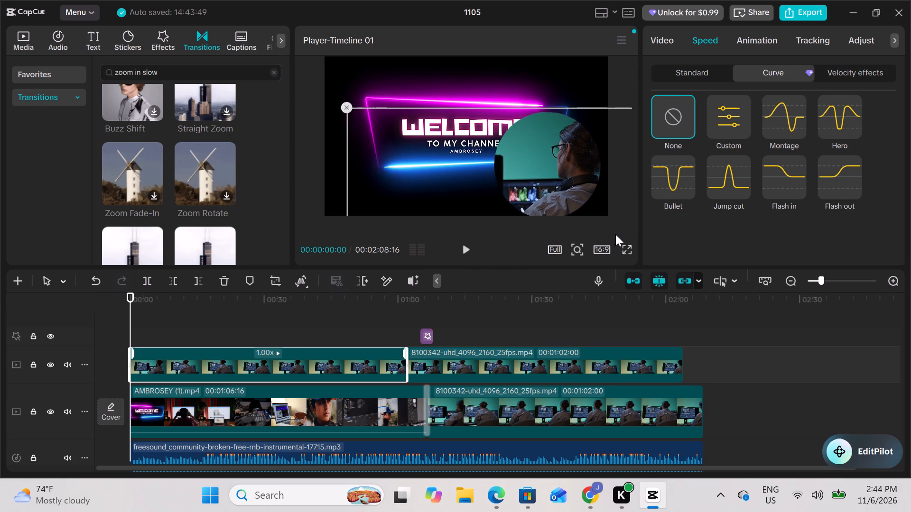
{"action": "left_click_drag", "start_coordinate": [615, 234], "coordinate": [617, 232]}
{"action": "left_click_drag", "start_coordinate": [552, 162], "coordinate": [649, 64]}
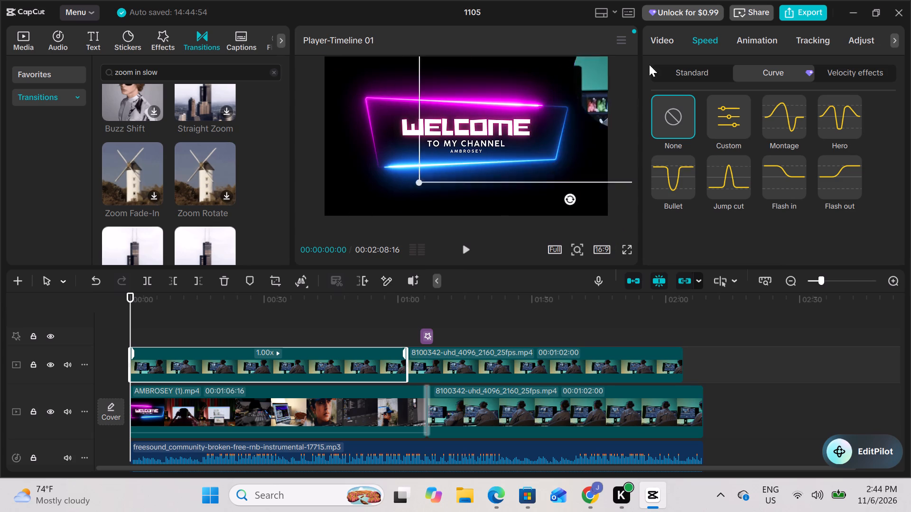
{"action": "left_click_drag", "start_coordinate": [649, 64], "coordinate": [556, 172]}
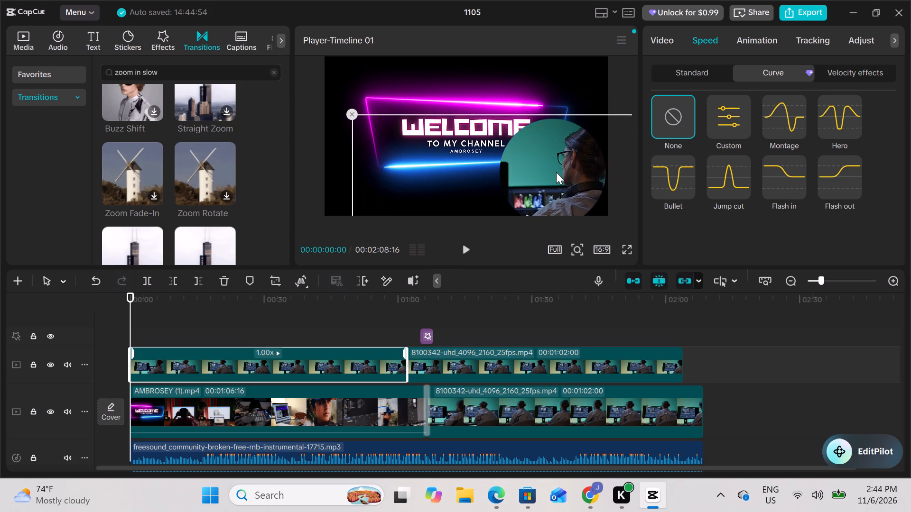
{"action": "left_click_drag", "start_coordinate": [556, 172], "coordinate": [555, 170]}
Shrink the first overlay's circle mask in width and height to a smaller, evenly round circle inside the frame.
{"action": "left_click", "coordinate": [663, 40]}
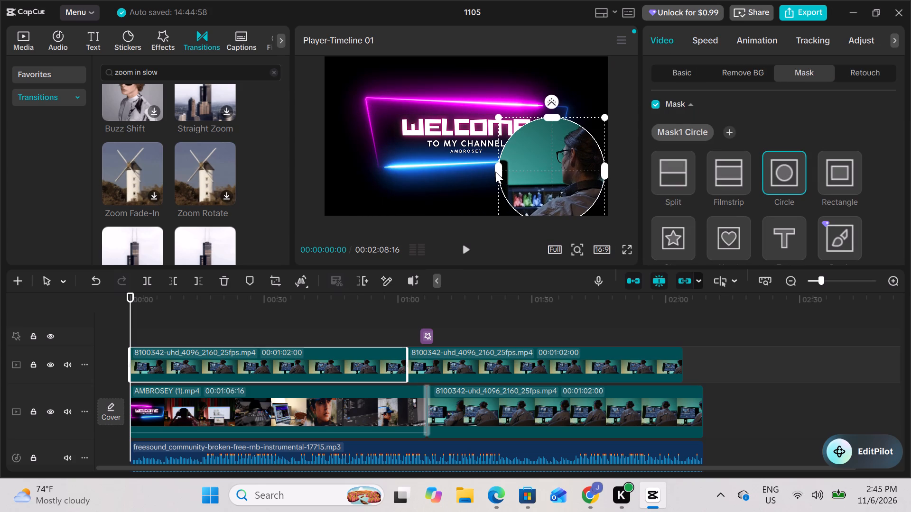
{"action": "left_click", "coordinate": [495, 172]}
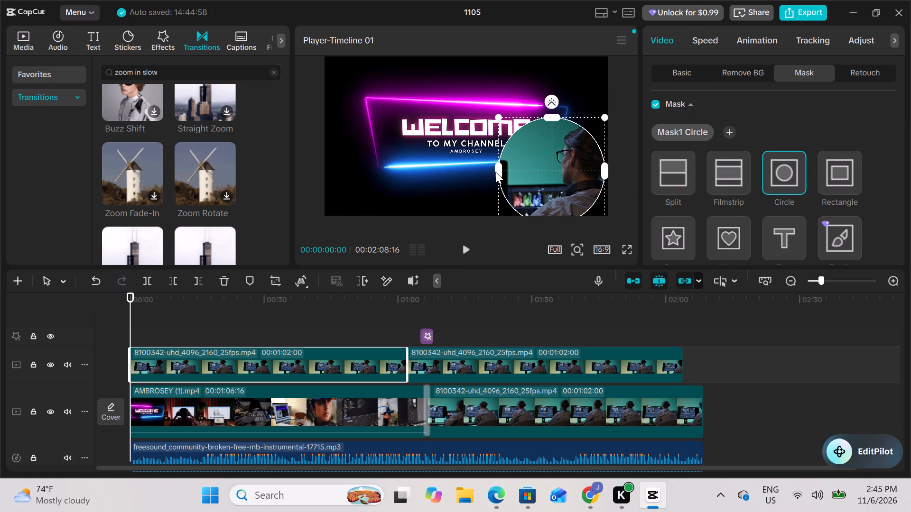
{"action": "left_click", "coordinate": [495, 172]}
{"action": "left_click_drag", "start_coordinate": [493, 172], "coordinate": [509, 170]}
{"action": "left_click_drag", "start_coordinate": [499, 164], "coordinate": [497, 174]}
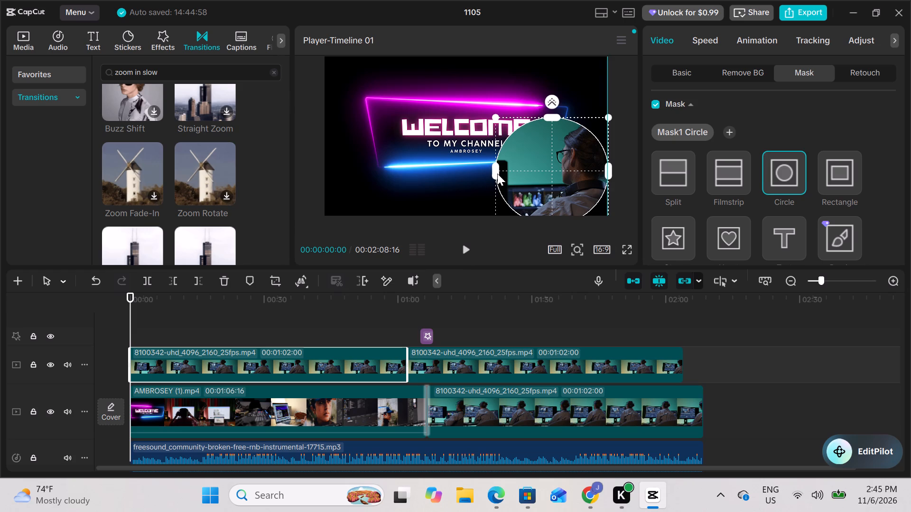
{"action": "left_click_drag", "start_coordinate": [497, 174], "coordinate": [508, 170]}
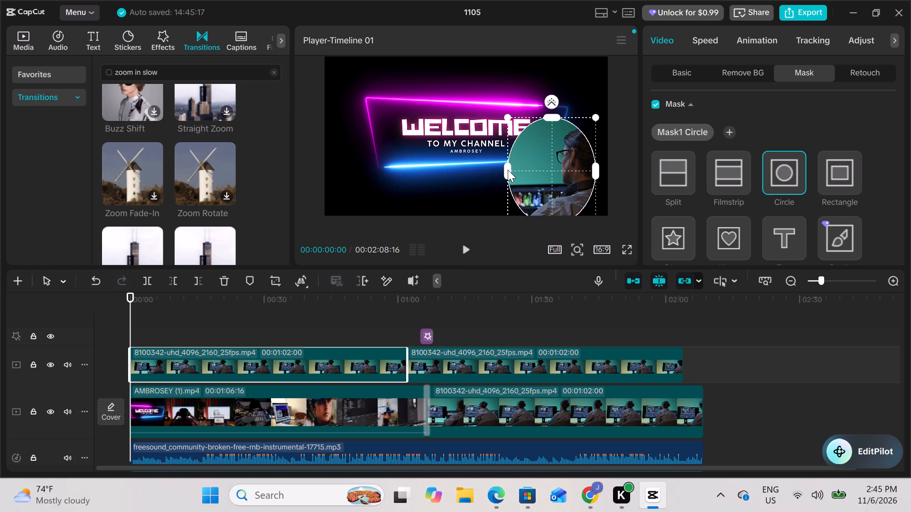
{"action": "left_click", "coordinate": [508, 170]}
{"action": "left_click_drag", "start_coordinate": [551, 114], "coordinate": [554, 129]}
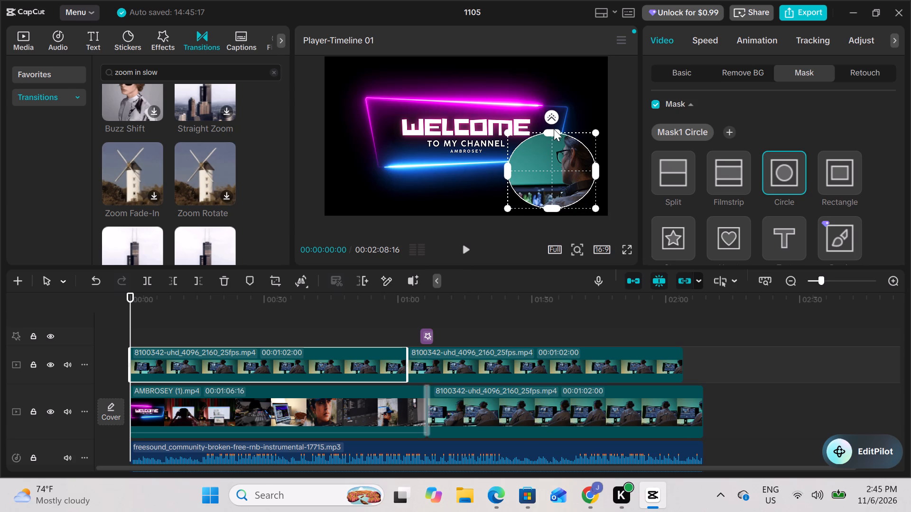
{"action": "left_click_drag", "start_coordinate": [554, 129], "coordinate": [556, 129]}
{"action": "left_click_drag", "start_coordinate": [510, 170], "coordinate": [516, 170]}
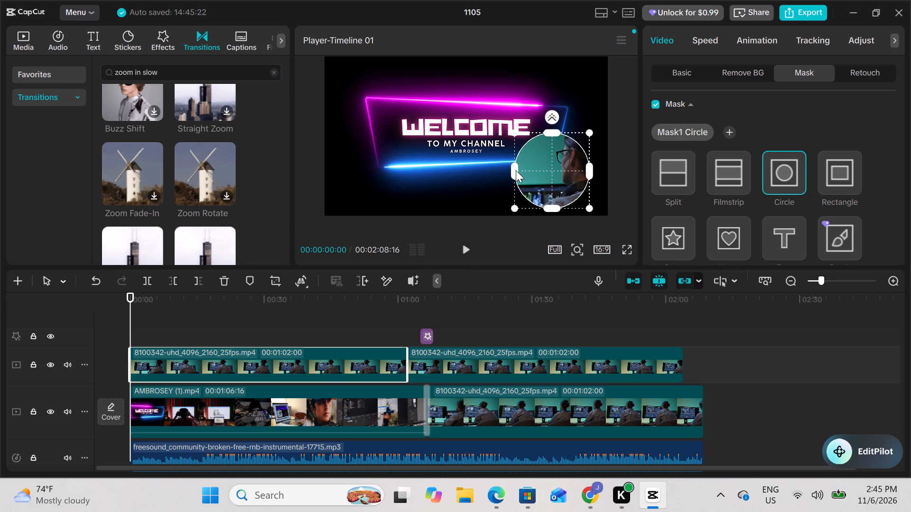
Move the first overlay with its smaller circle closer into the frame's lower-right corner and deselect it.
{"action": "left_click", "coordinate": [699, 37]}
{"action": "left_click", "coordinate": [553, 173]}
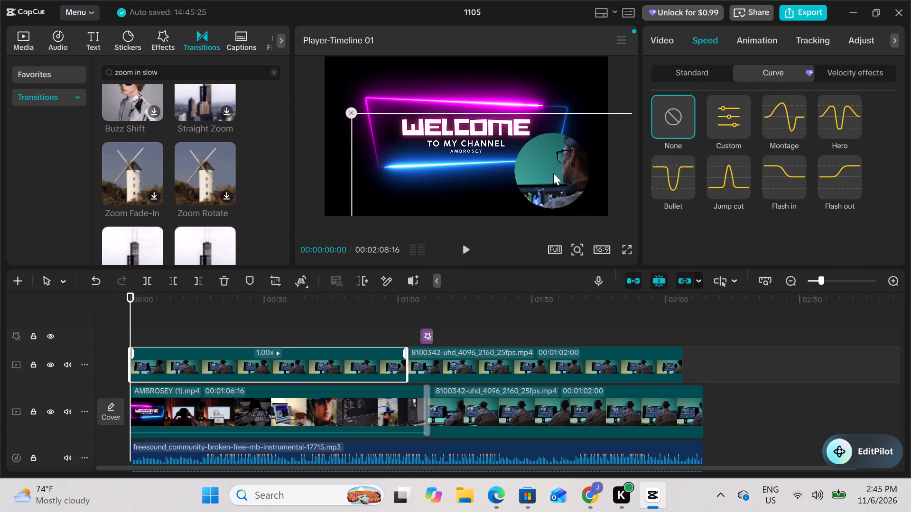
{"action": "left_click_drag", "start_coordinate": [553, 173], "coordinate": [568, 182]}
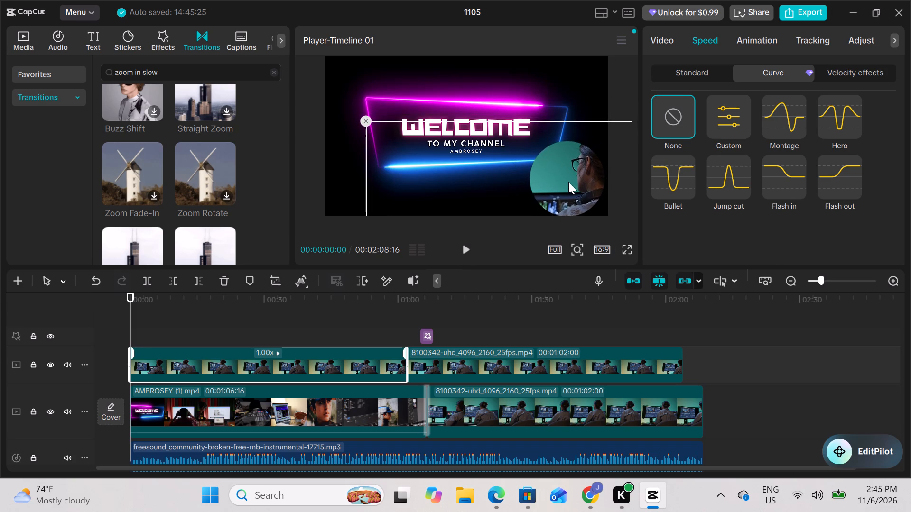
{"action": "left_click_drag", "start_coordinate": [568, 182], "coordinate": [571, 182]}
{"action": "left_click", "coordinate": [434, 139]}
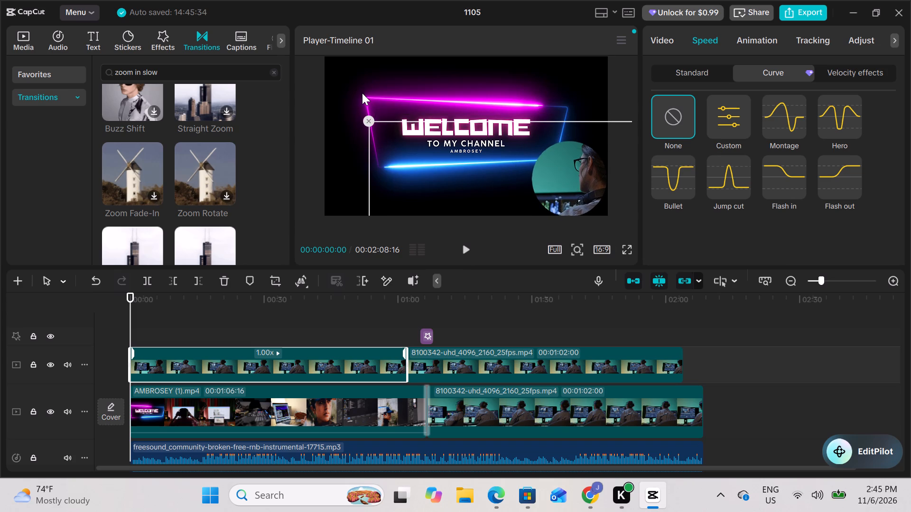
{"action": "left_click", "coordinate": [361, 91]}
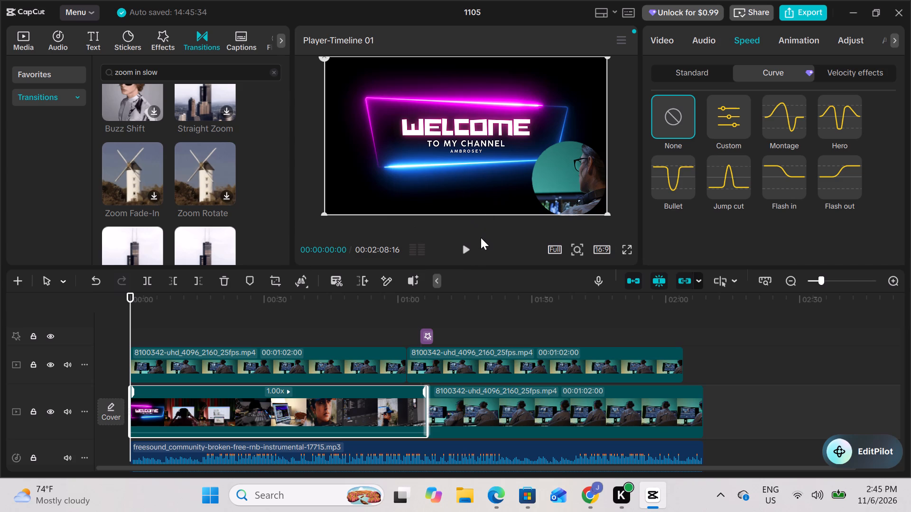
Play the edit from the start to review the first overlay's new size and position.
{"action": "left_click", "coordinate": [466, 249]}
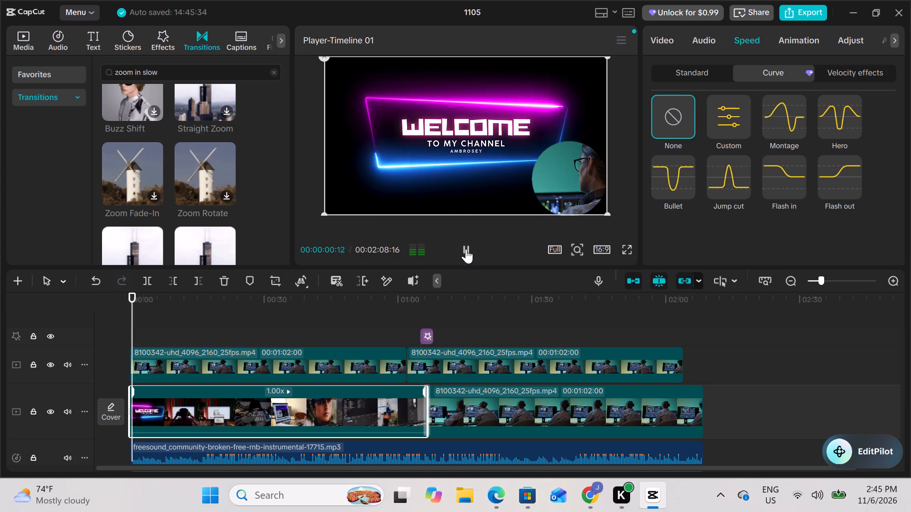
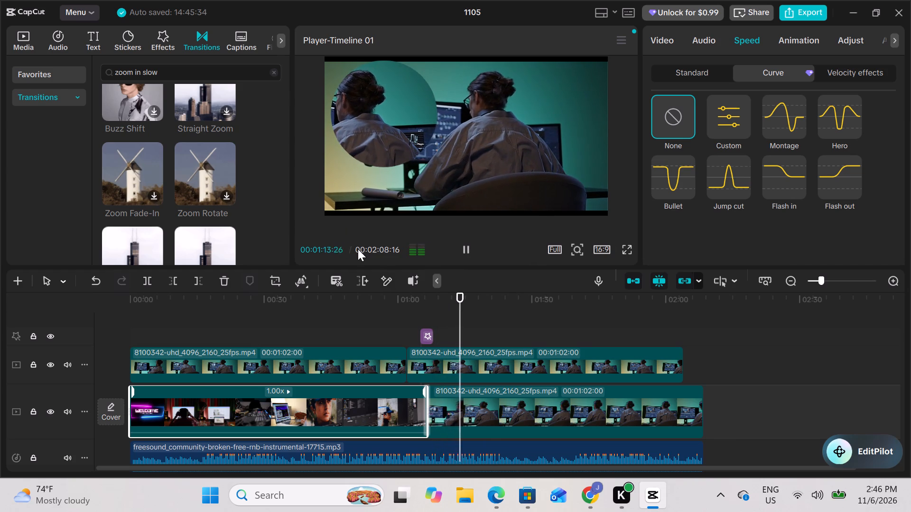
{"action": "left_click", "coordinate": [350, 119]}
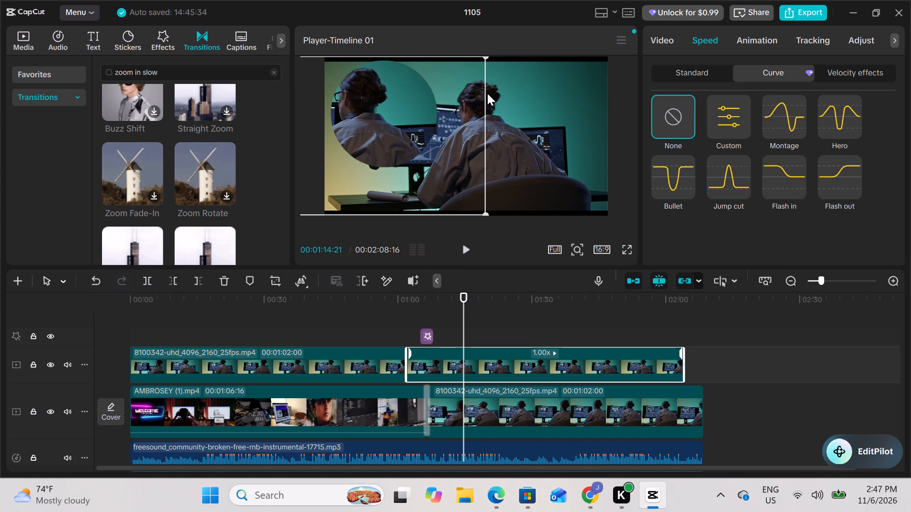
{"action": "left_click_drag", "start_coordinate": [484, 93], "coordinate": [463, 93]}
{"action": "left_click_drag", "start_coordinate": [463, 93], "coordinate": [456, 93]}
With the playhead at about 1:05, move the second circle-masked overlay from the frame's upper-left area to its lower-right corner.
{"action": "left_click", "coordinate": [212, 334]}
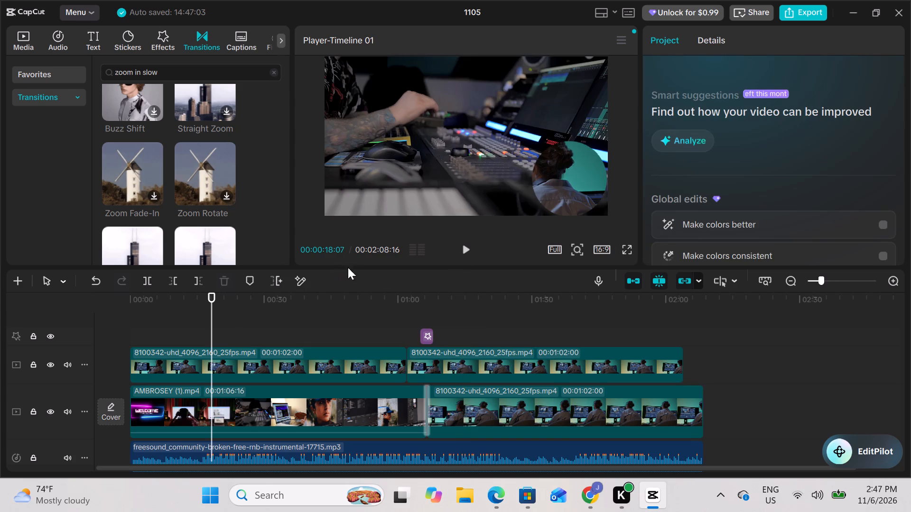
{"action": "left_click_drag", "start_coordinate": [212, 315], "coordinate": [360, 298]}
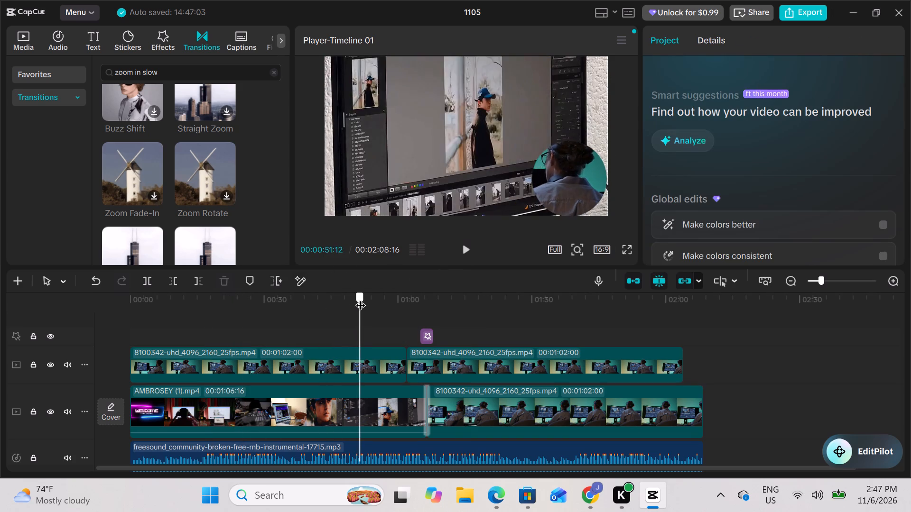
{"action": "left_click_drag", "start_coordinate": [360, 298], "coordinate": [422, 291]}
{"action": "left_click", "coordinate": [392, 134]}
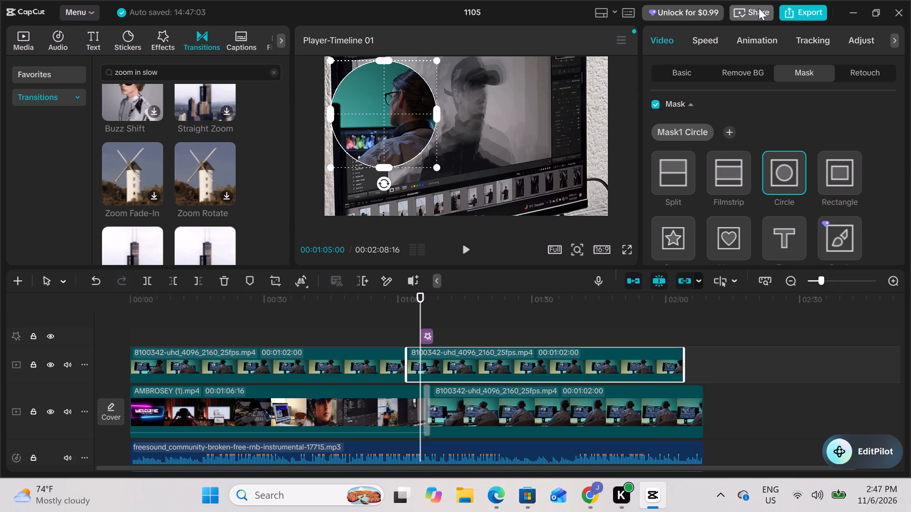
{"action": "left_click", "coordinate": [703, 38]}
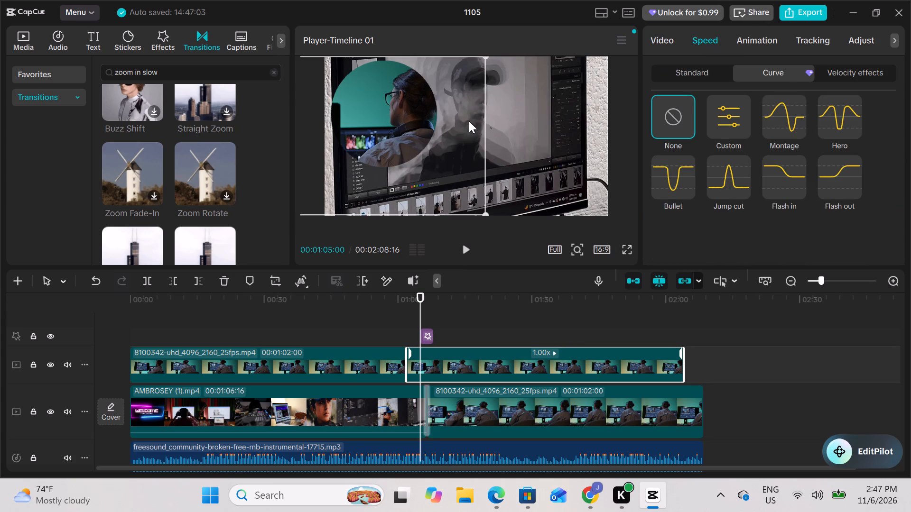
{"action": "left_click_drag", "start_coordinate": [425, 129], "coordinate": [564, 165]}
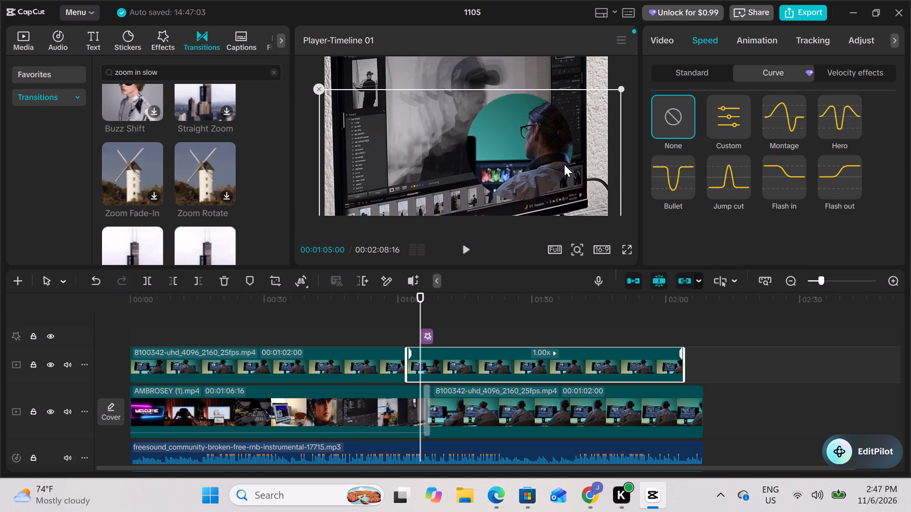
{"action": "left_click_drag", "start_coordinate": [564, 165], "coordinate": [592, 185]}
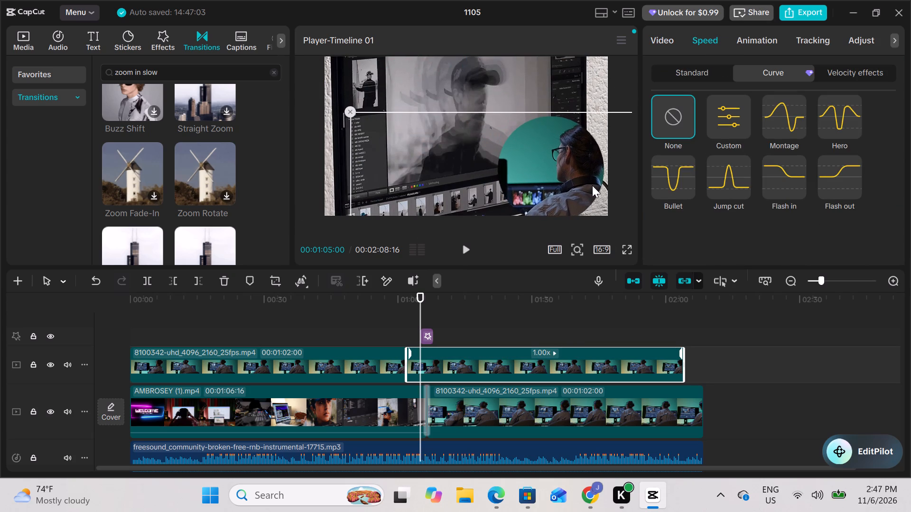
{"action": "left_click_drag", "start_coordinate": [592, 185], "coordinate": [593, 184]}
{"action": "left_click", "coordinate": [593, 184]}
{"action": "left_click_drag", "start_coordinate": [567, 170], "coordinate": [568, 154]}
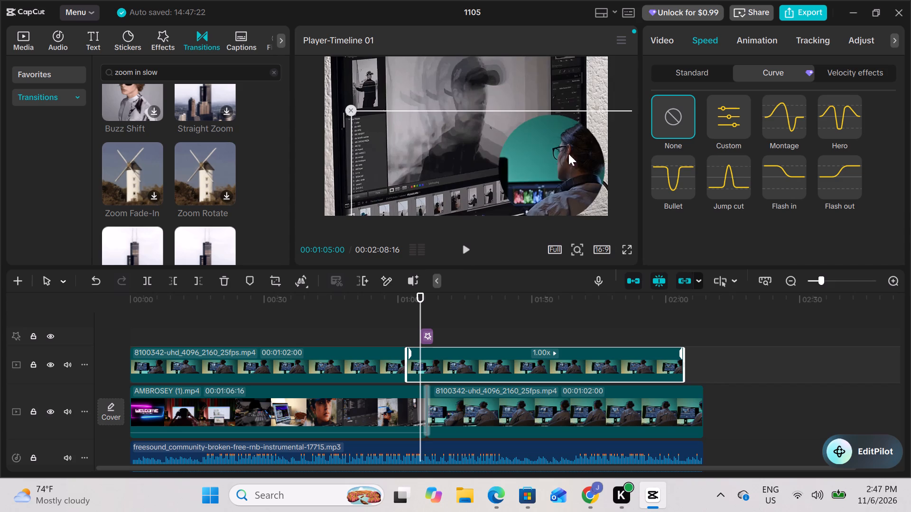
{"action": "left_click_drag", "start_coordinate": [568, 154], "coordinate": [574, 162]}
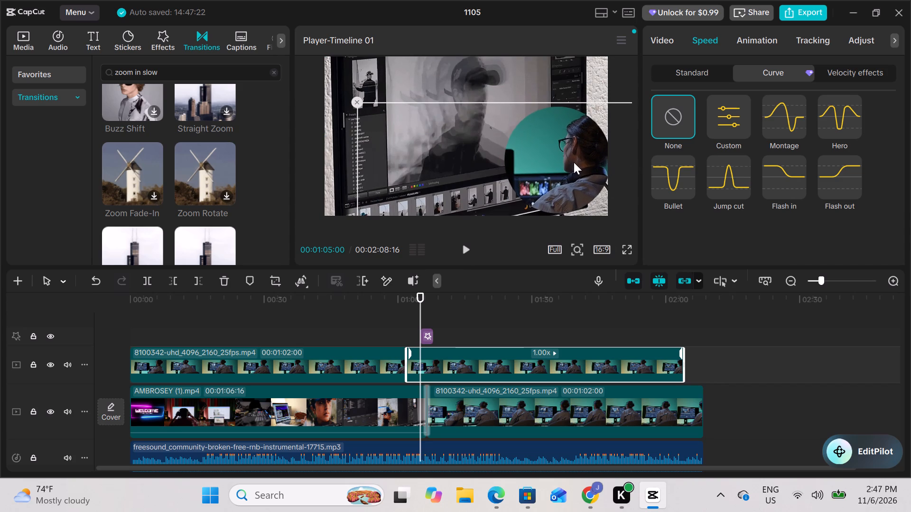
{"action": "left_click_drag", "start_coordinate": [574, 162], "coordinate": [571, 165]}
{"action": "left_click", "coordinate": [571, 165]}
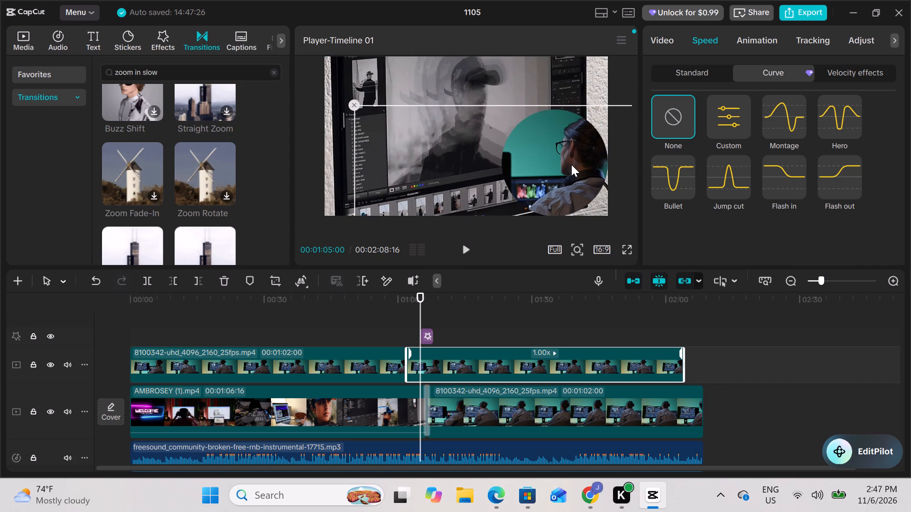
Shrink the second overlay's circle mask in height and width to a smaller even circle, and move it closer into the frame's lower-right corner.
{"action": "left_click", "coordinate": [664, 35]}
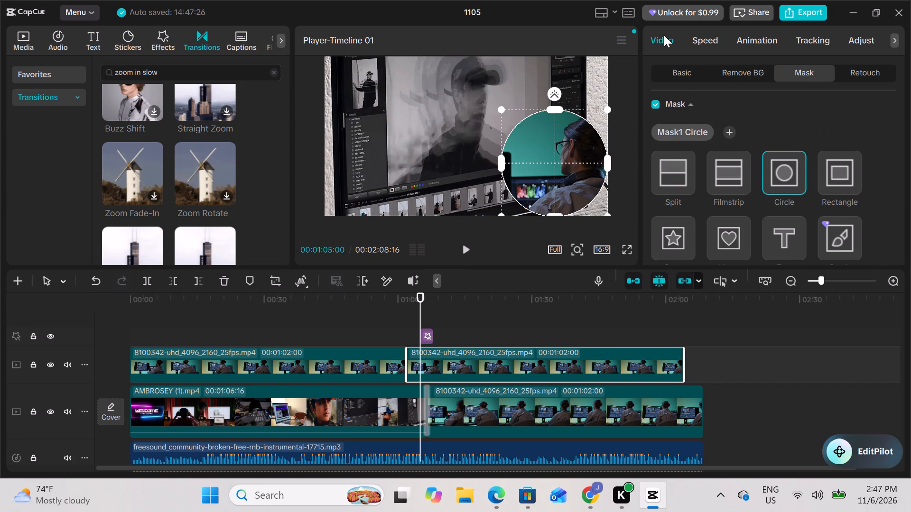
{"action": "left_click_drag", "start_coordinate": [551, 111], "coordinate": [551, 126]}
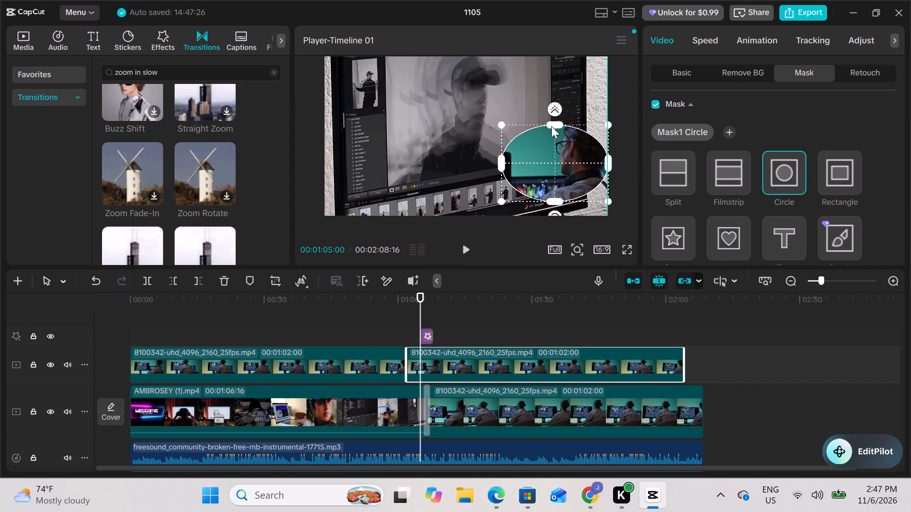
{"action": "left_click_drag", "start_coordinate": [551, 126], "coordinate": [551, 127]}
{"action": "left_click_drag", "start_coordinate": [500, 159], "coordinate": [510, 159]}
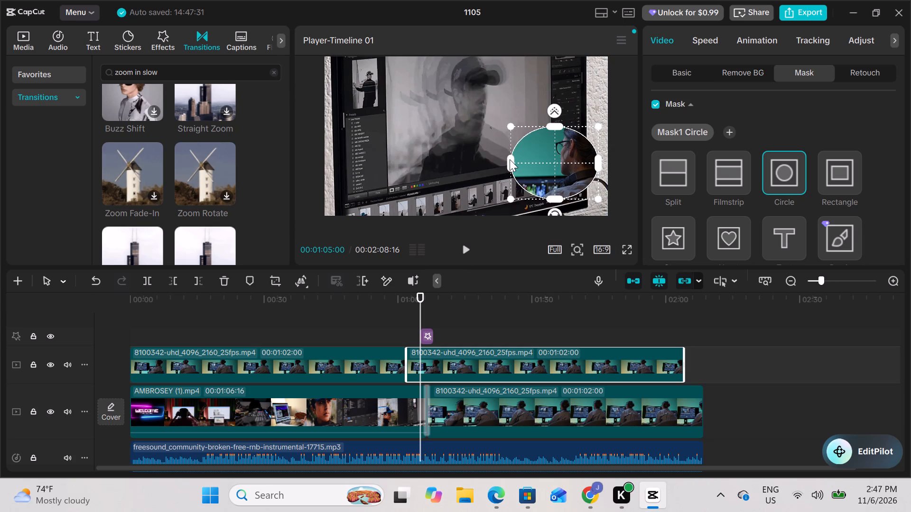
{"action": "left_click_drag", "start_coordinate": [510, 159], "coordinate": [515, 159]}
{"action": "left_click_drag", "start_coordinate": [541, 162], "coordinate": [558, 176]}
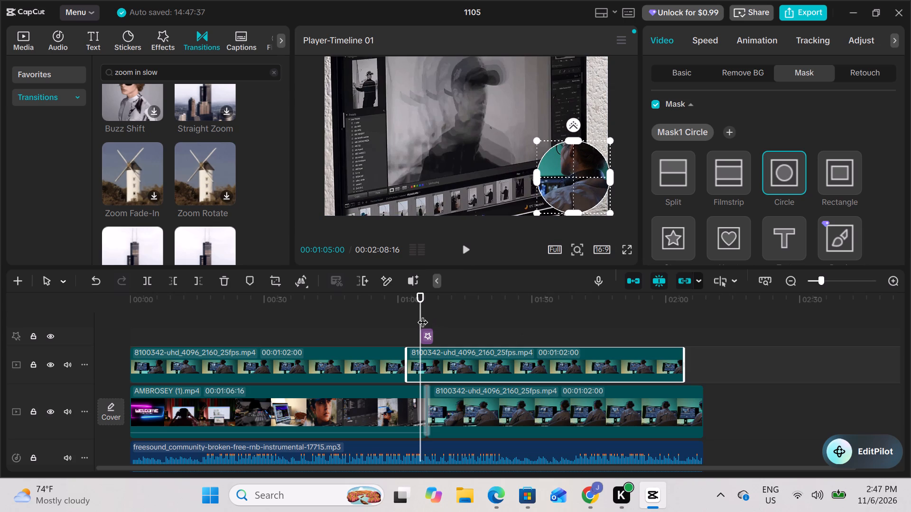
Play the opening of the edit from the start to review the overlay in the lower-right corner.
{"action": "left_click_drag", "start_coordinate": [421, 315], "coordinate": [217, 327]}
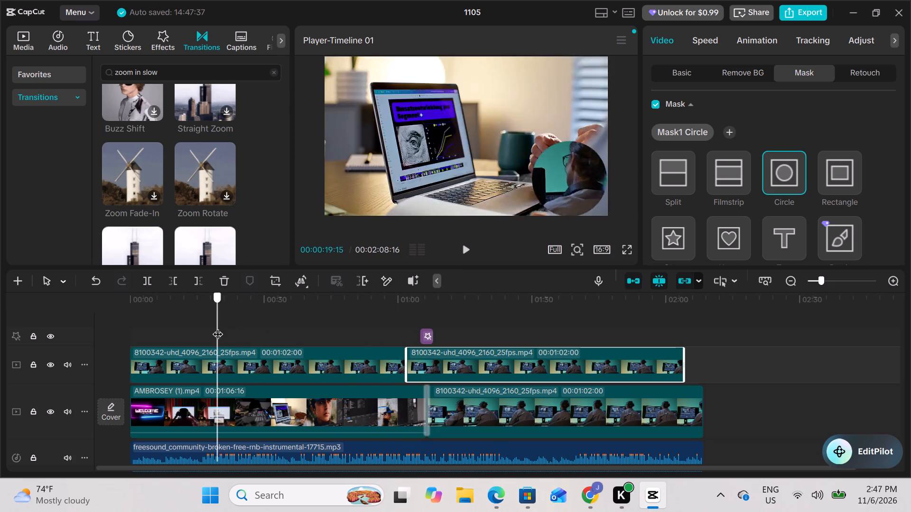
{"action": "left_click_drag", "start_coordinate": [217, 327], "coordinate": [121, 323]}
{"action": "left_click", "coordinate": [467, 248]}
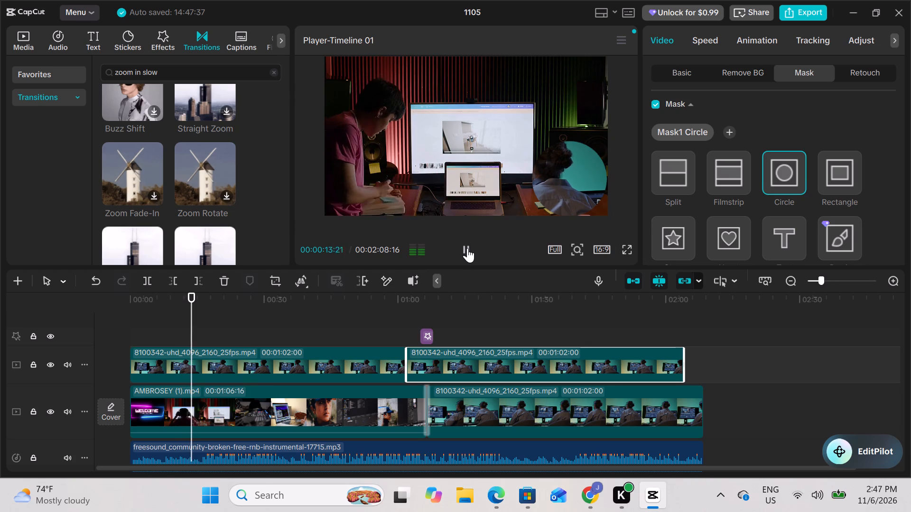